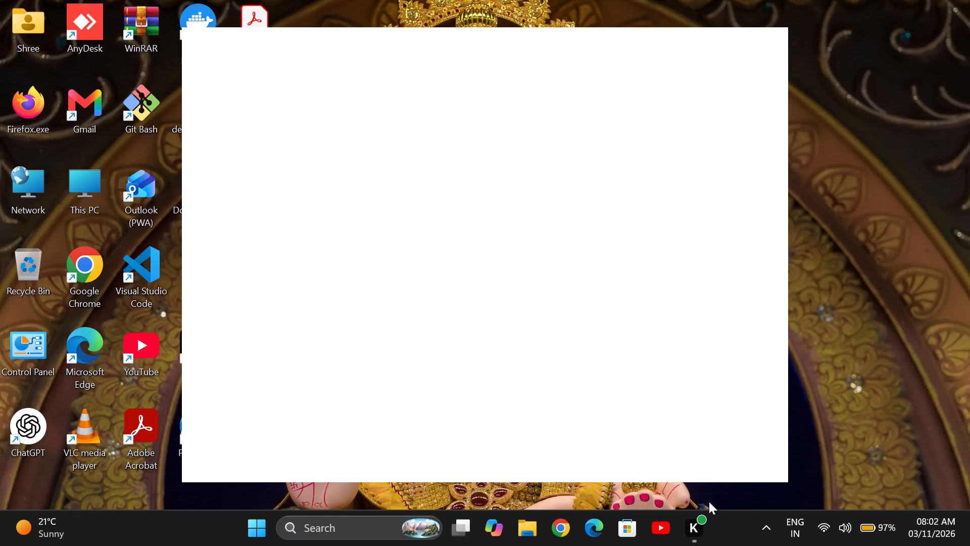
Switch to Google Chrome, search for canva and open the Canva India website.
left_click(554, 529)
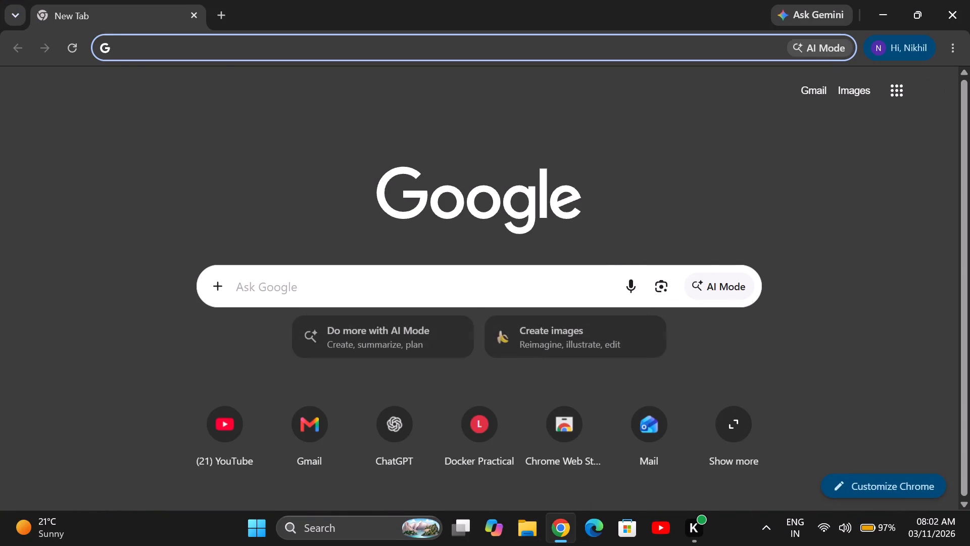
left_click(566, 292)
left_click(501, 314)
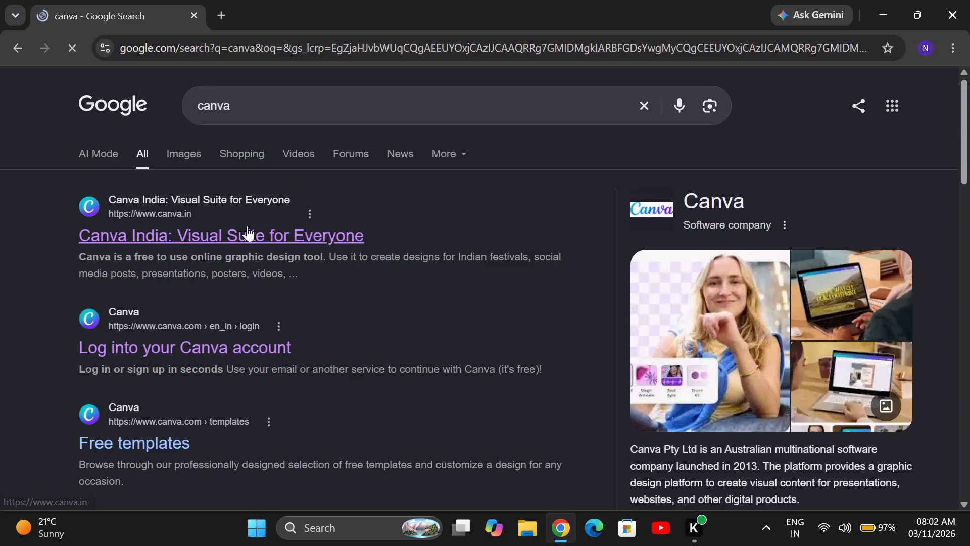
left_click(247, 226)
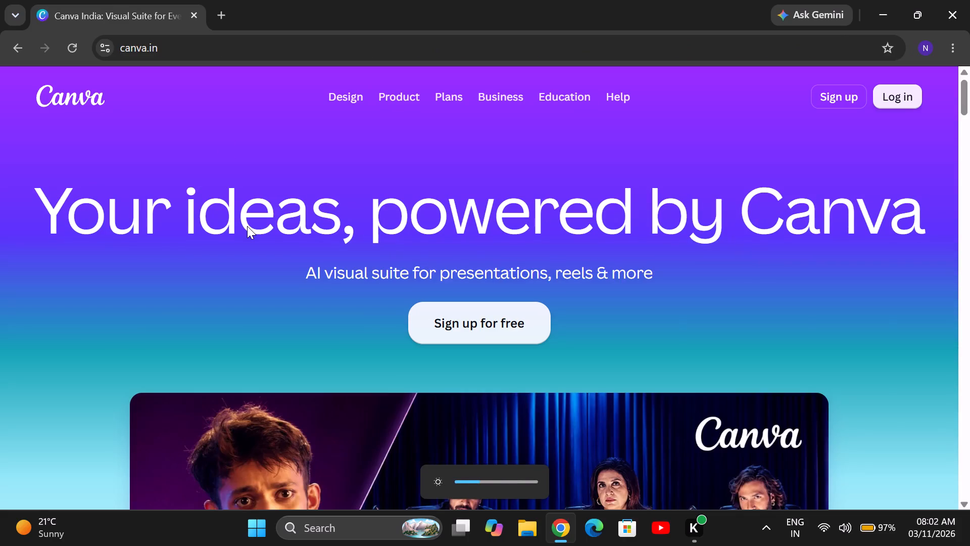
Sign in to Canva with the first suggested Google account.
left_click(448, 272)
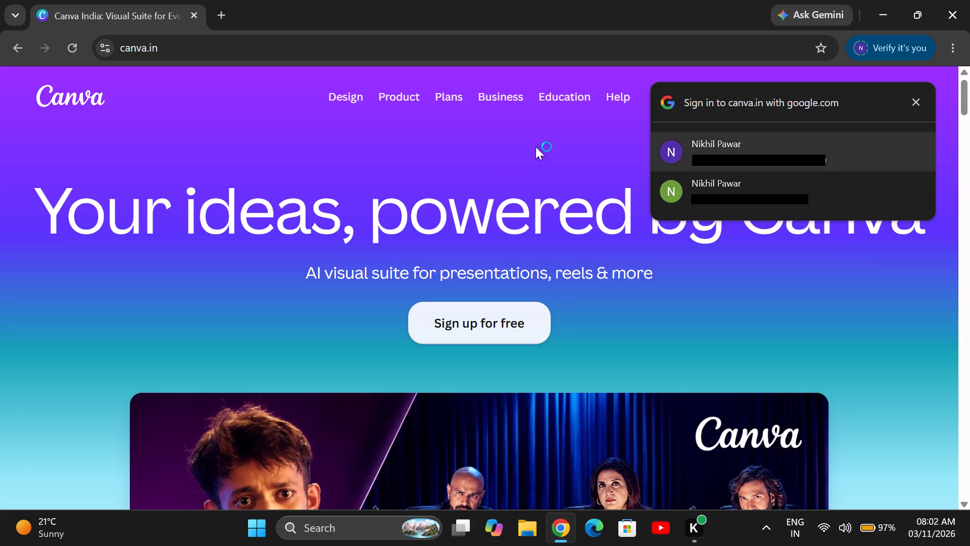
left_click(503, 150)
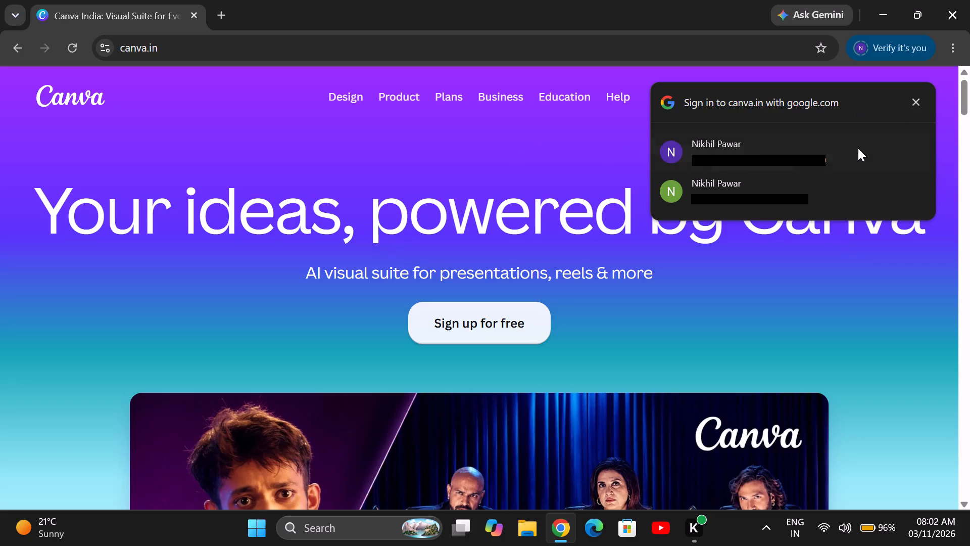
left_click(850, 155)
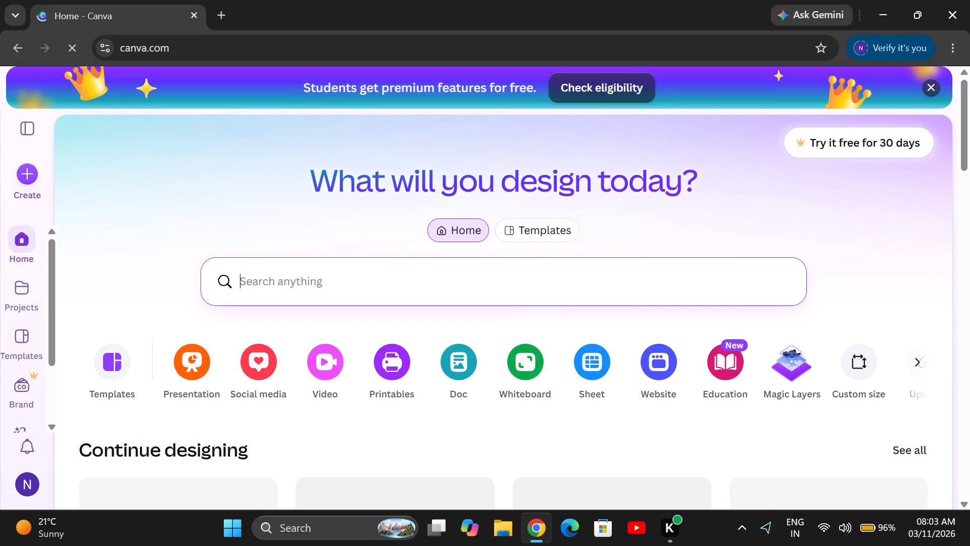
Open the recent presentation on understanding the causes and effects of climate change.
scroll(463, 367, "down", 2)
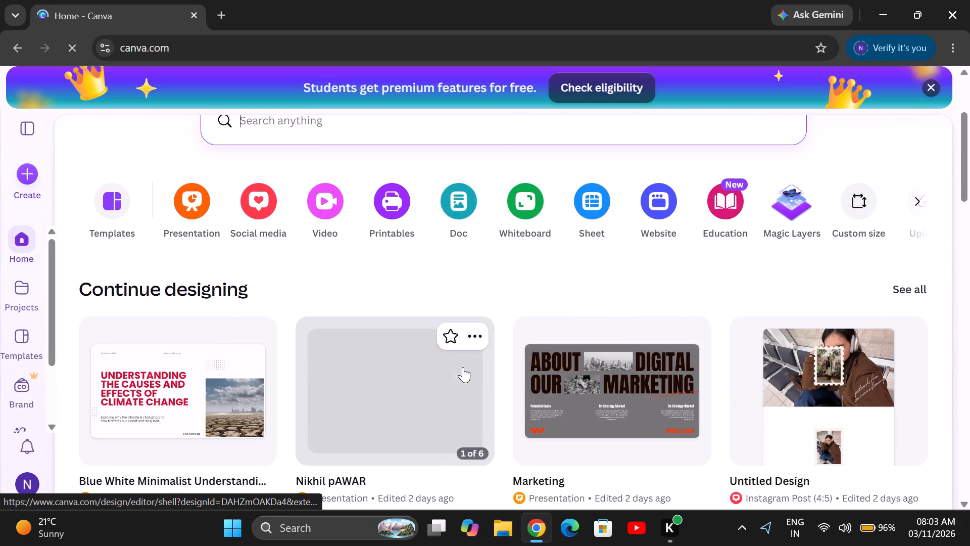
scroll(463, 367, "down", 1)
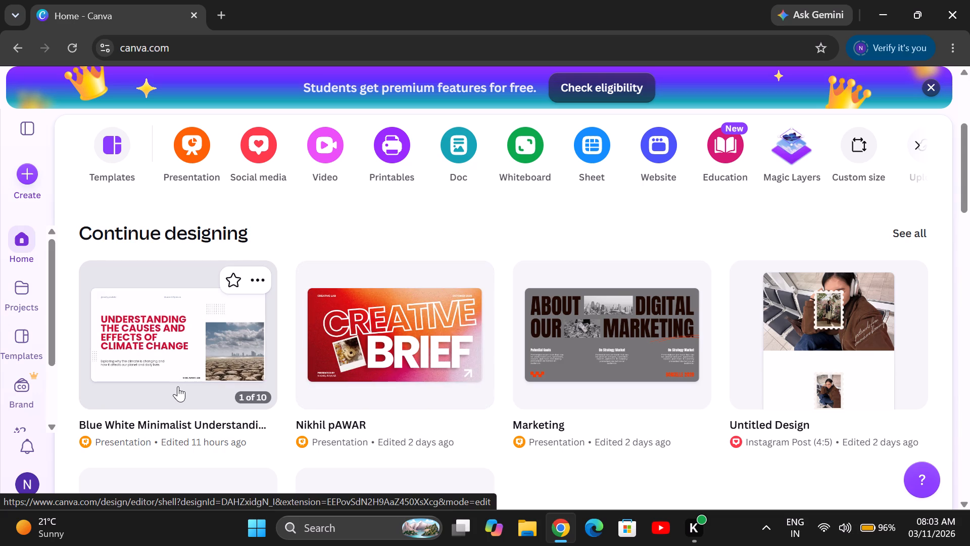
left_click(184, 368)
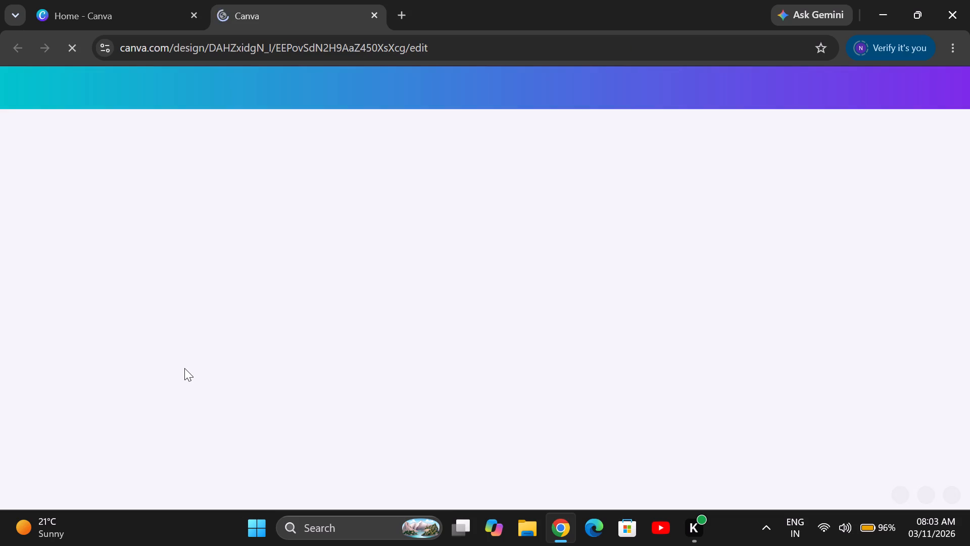
scroll(441, 353, "right", 1)
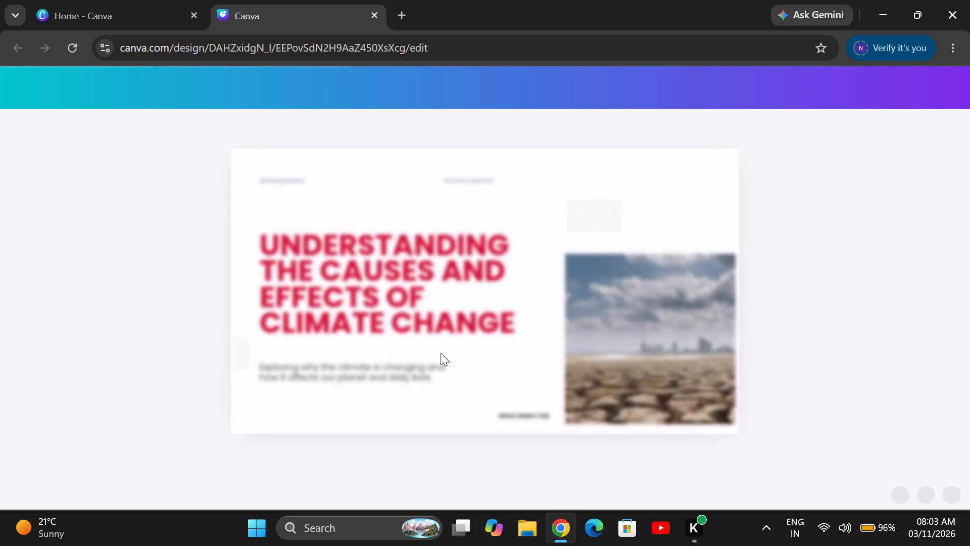
scroll(441, 353, "right", 1)
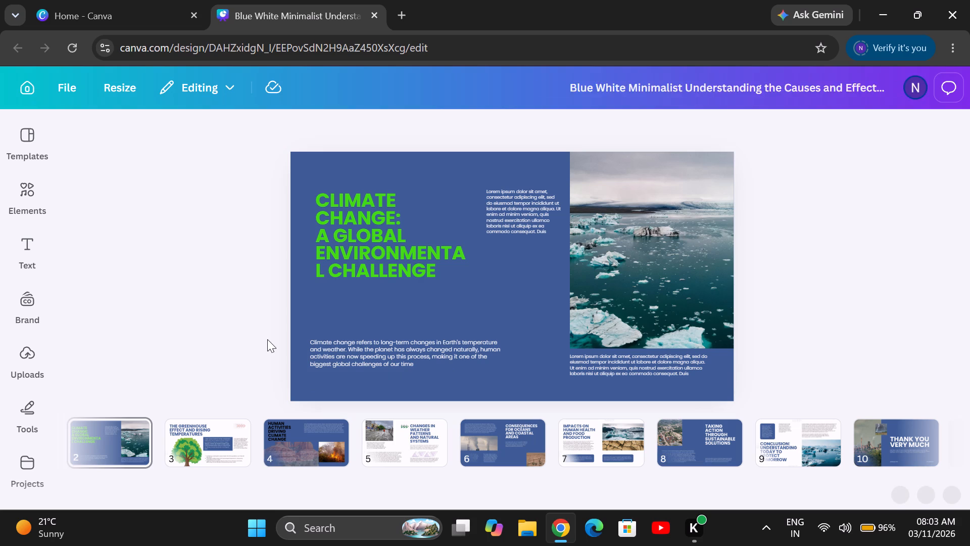
scroll(335, 361, "up", 1)
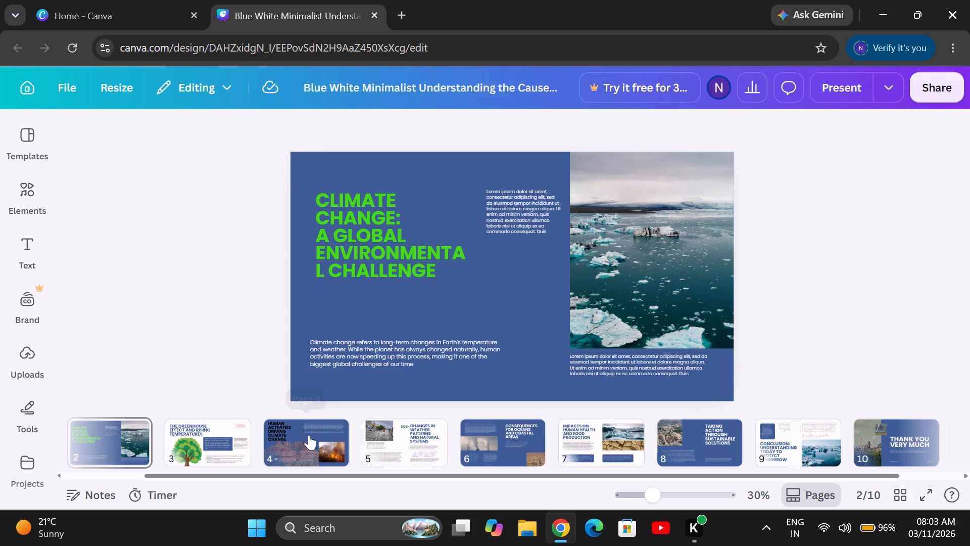
On page 6, shift the two lorem ipsum paragraphs beneath the smokestack photo slightly down and right, aligned in one row.
left_click(309, 435)
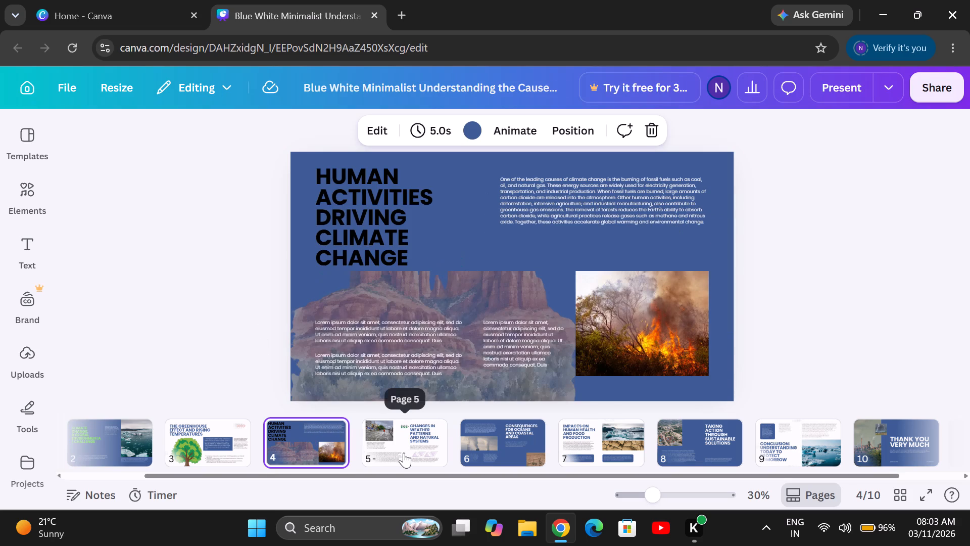
left_click(404, 452)
left_click(549, 453)
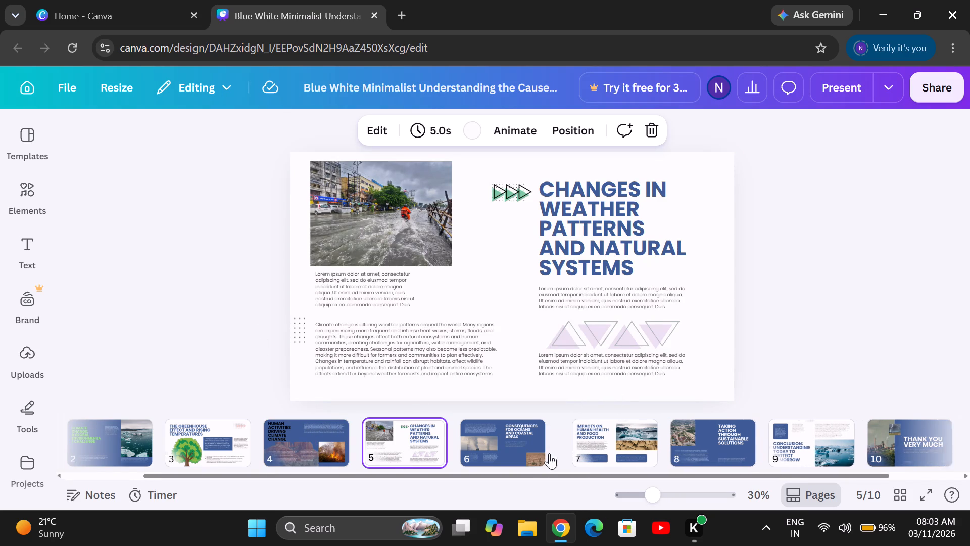
left_click(519, 458)
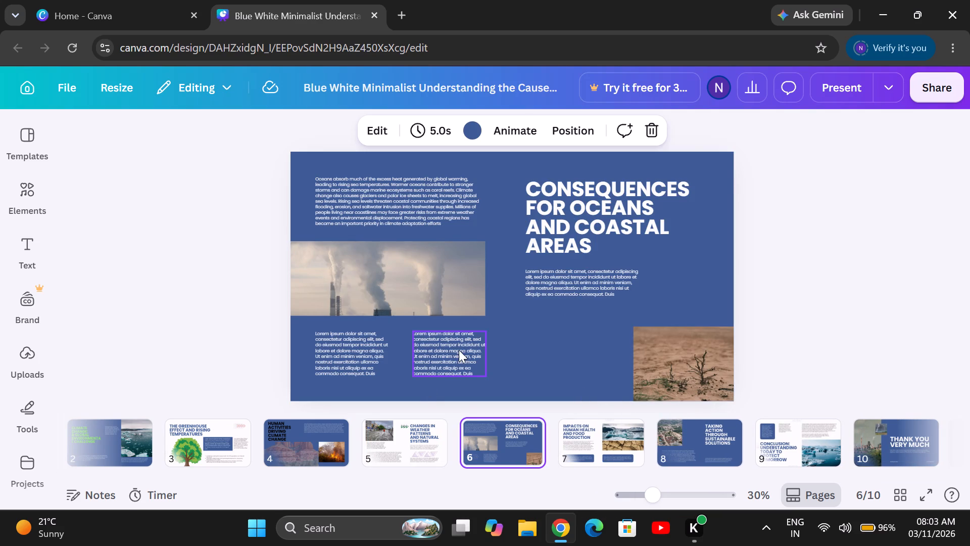
left_click_drag(451, 363, 469, 382)
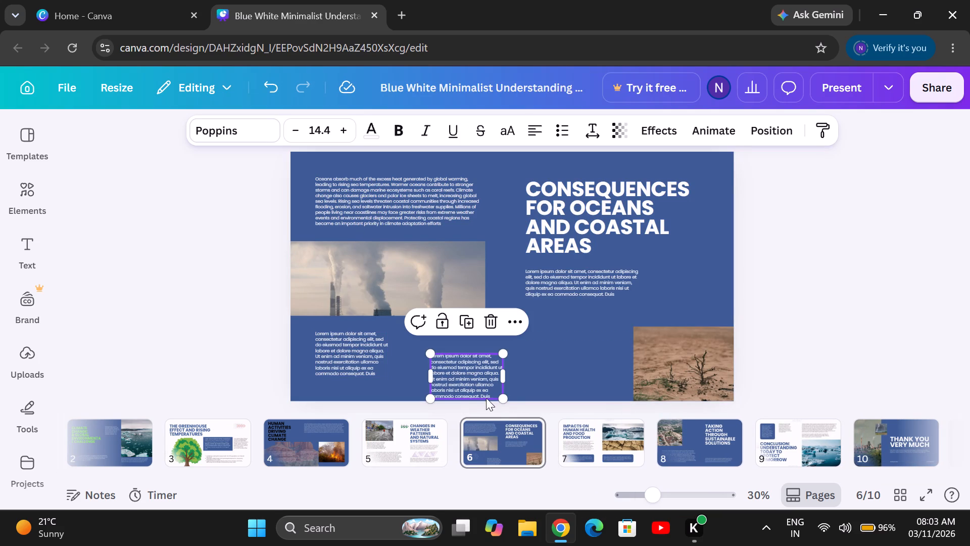
left_click_drag(478, 389, 476, 373)
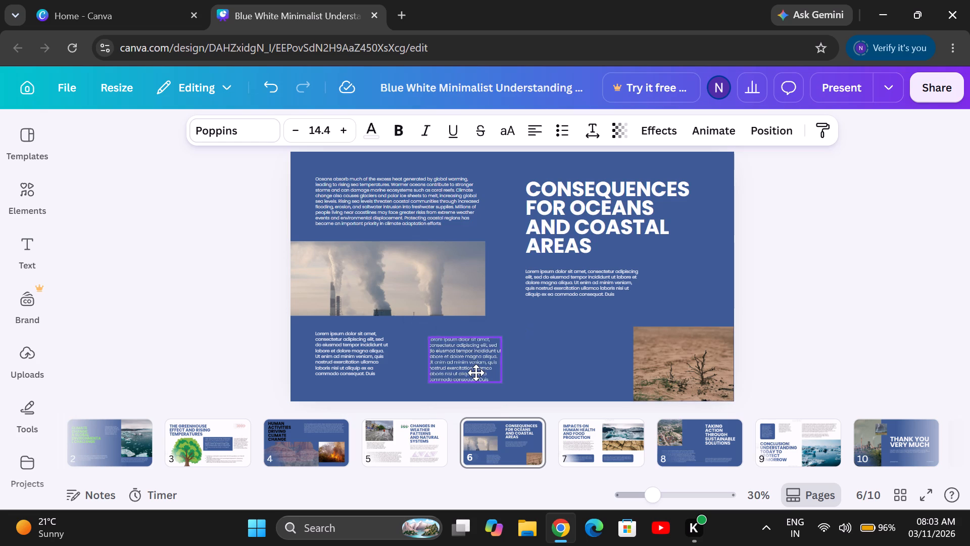
left_click_drag(476, 373, 474, 376)
left_click_drag(365, 346, 370, 358)
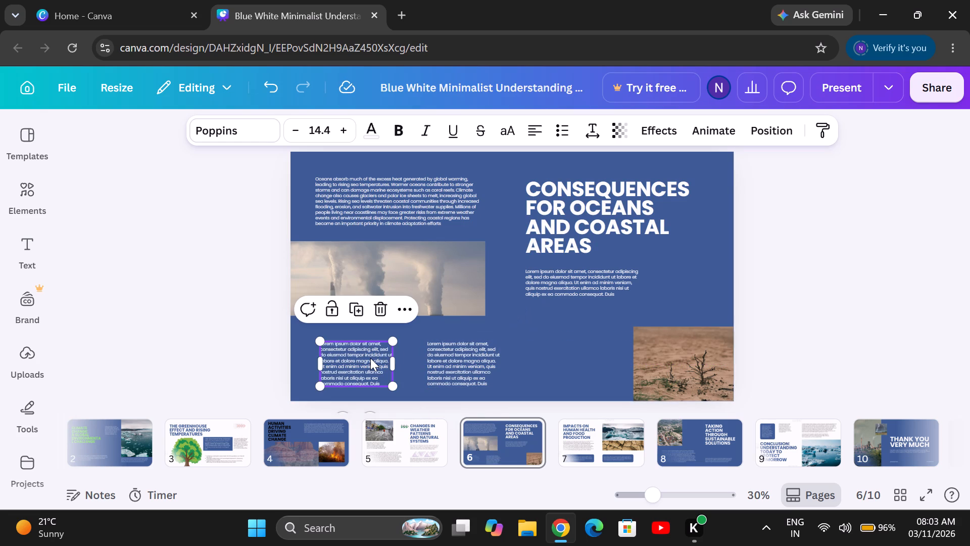
Extend the smokestack photo's height to about 386 and inset it from the page edge, between the upper paragraph and the two lower ones.
left_click_drag(433, 301, 437, 308)
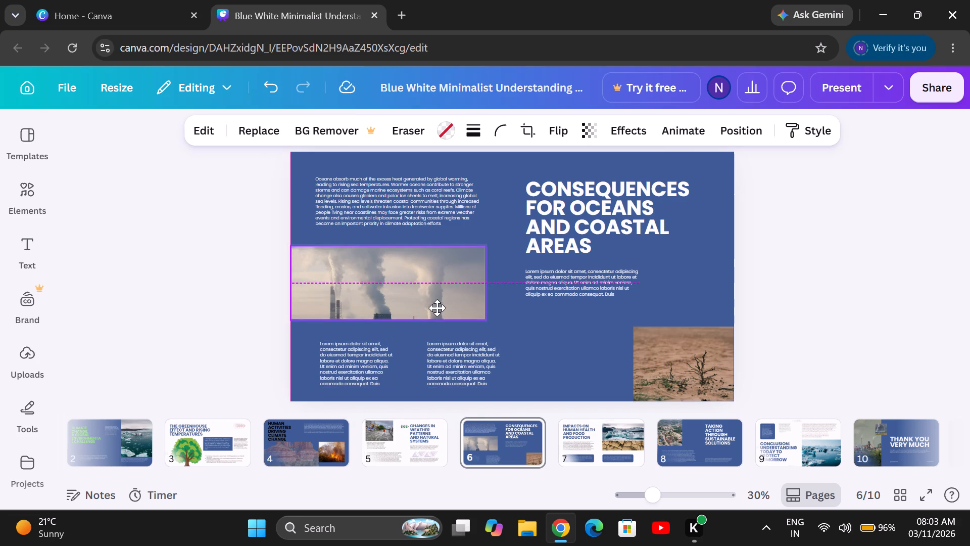
left_click_drag(437, 308, 440, 307)
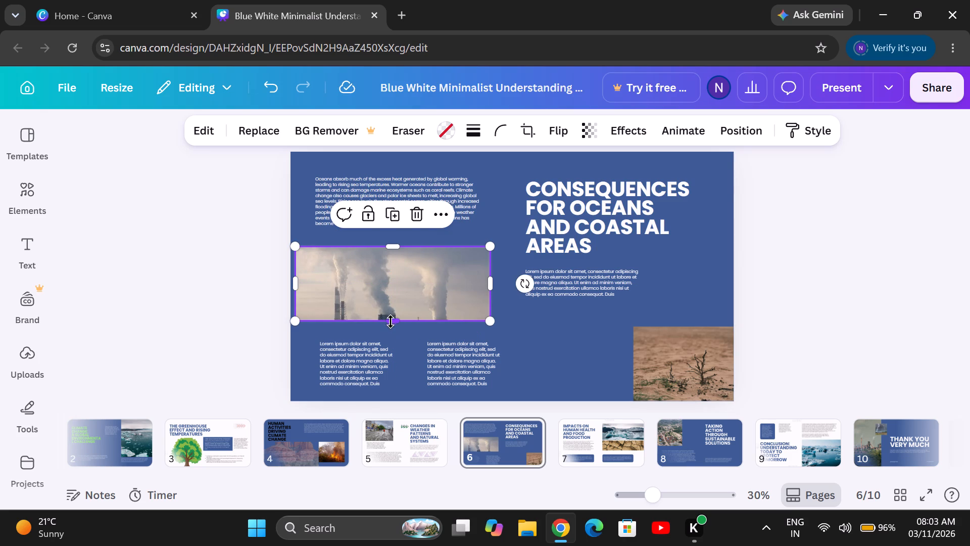
left_click_drag(394, 320, 395, 337)
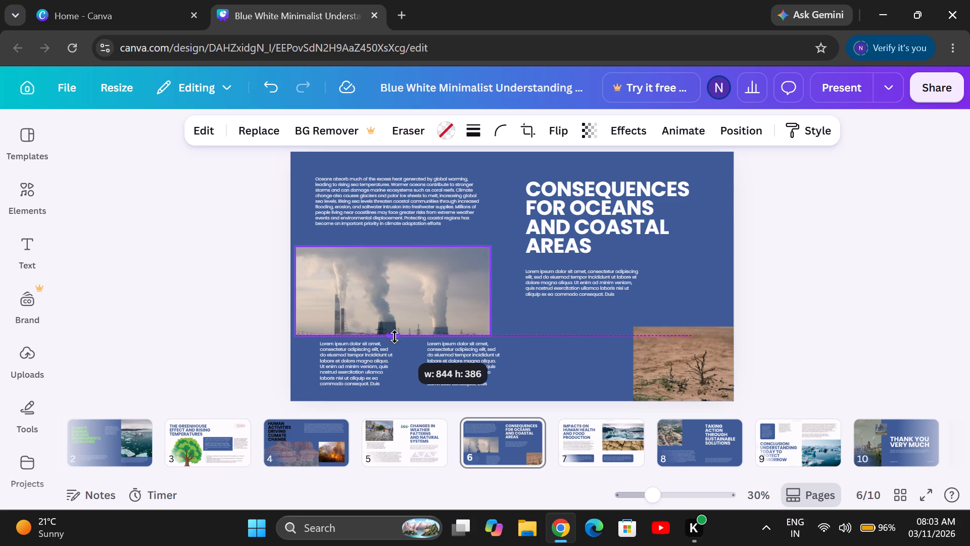
left_click_drag(395, 337, 401, 330)
left_click_drag(413, 305, 440, 283)
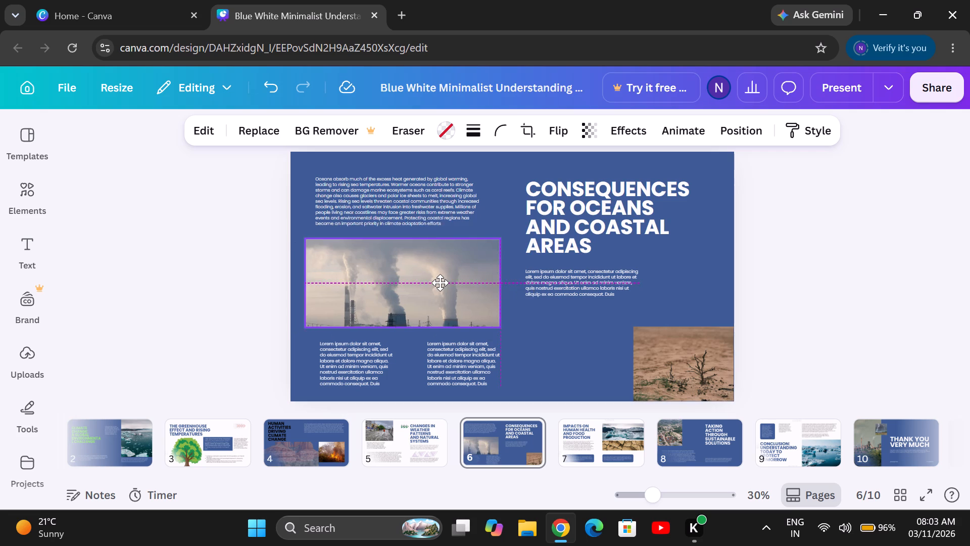
left_click_drag(440, 283, 422, 294)
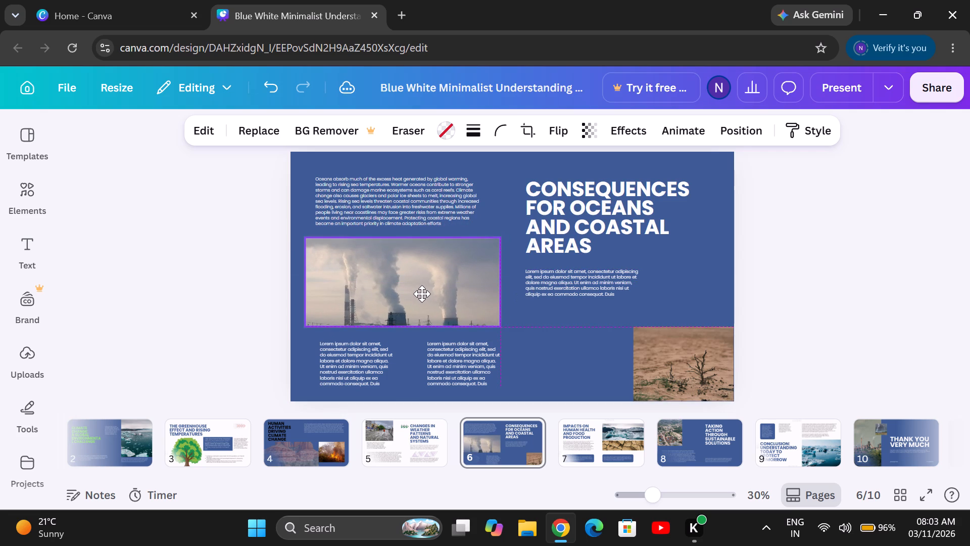
left_click_drag(422, 294, 422, 296)
left_click_drag(422, 296, 423, 295)
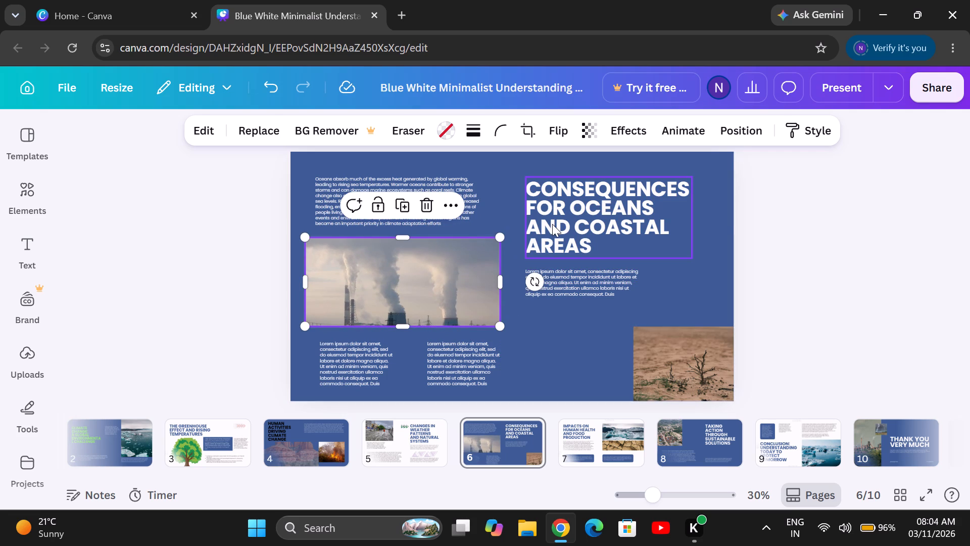
Change the text colour of the "Consequences for oceans and coastal areas" heading to vivid green #40da12.
left_click(552, 224)
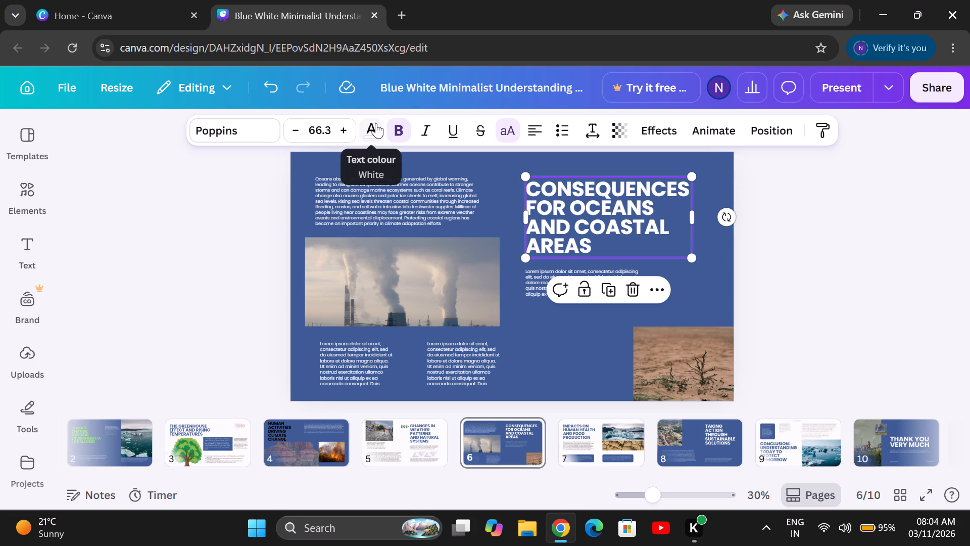
left_click(376, 123)
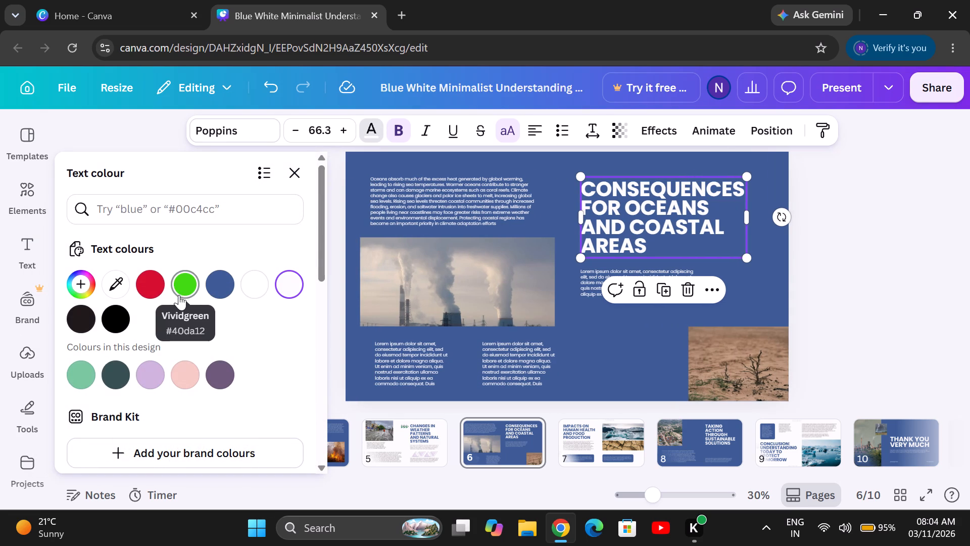
left_click(189, 285)
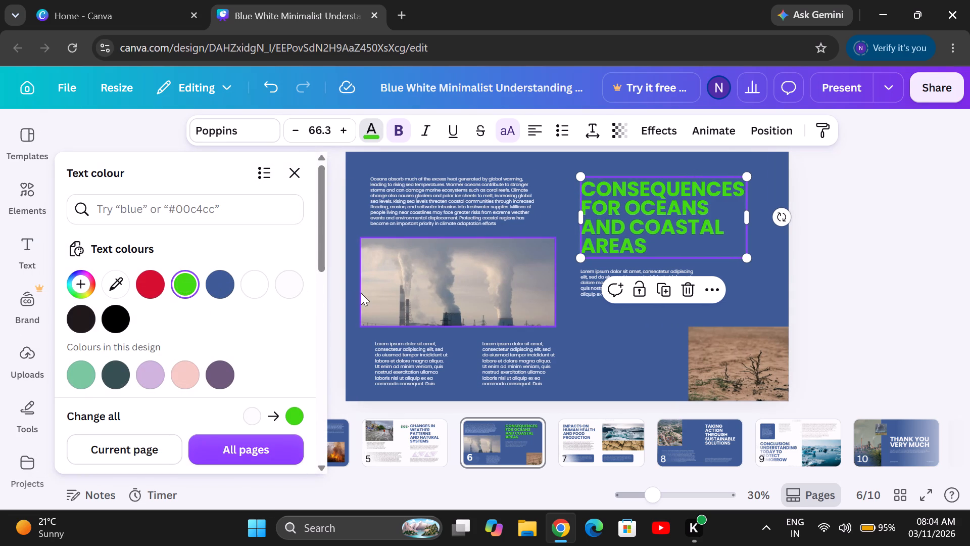
left_click(567, 318)
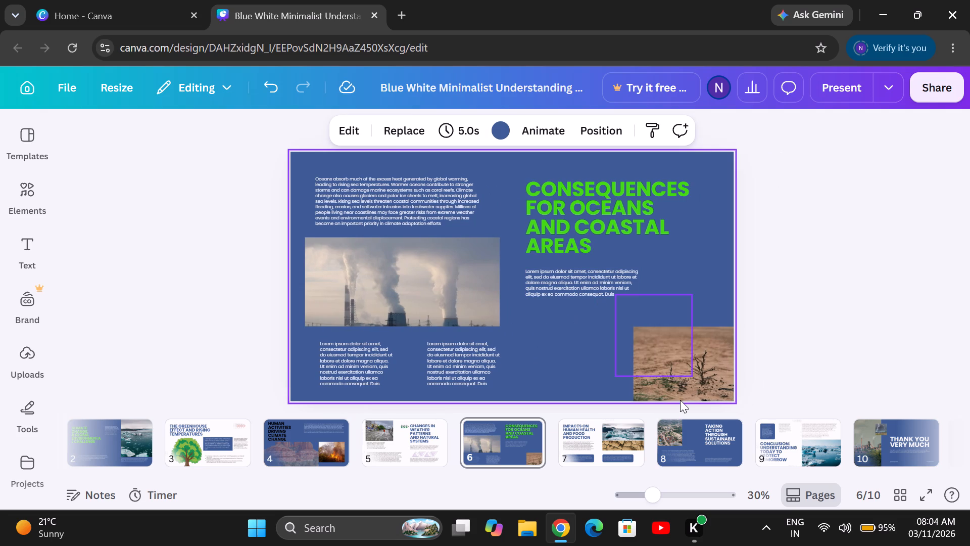
Inset the dry-ground photo from the page corner and replace it with the cracked-soil photo from the Magic recommendations.
left_click_drag(679, 386, 671, 379)
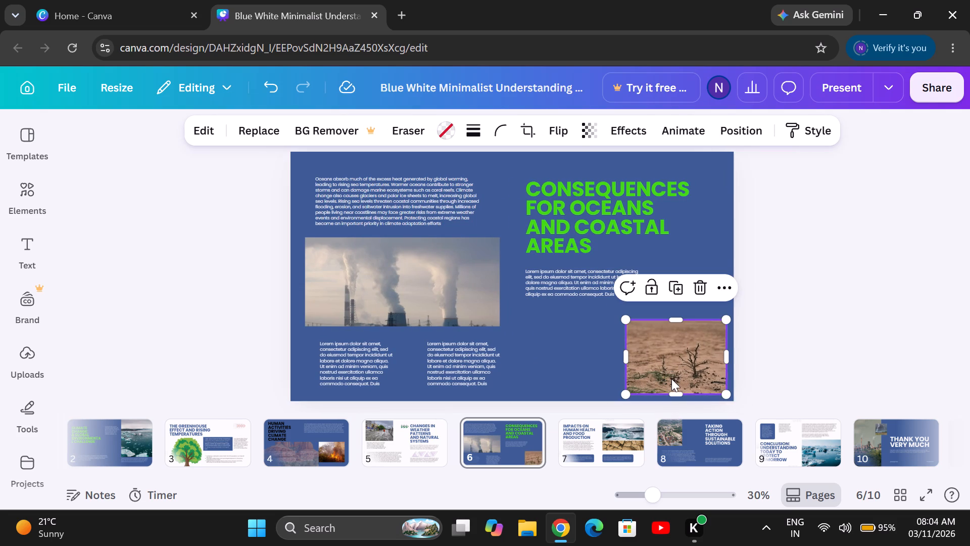
left_click(260, 137)
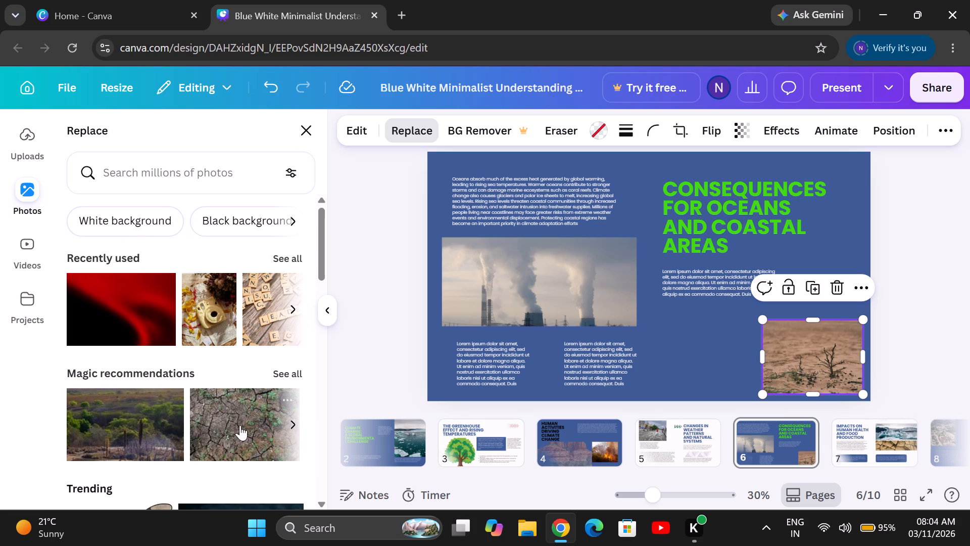
scroll(246, 441, "down", 1)
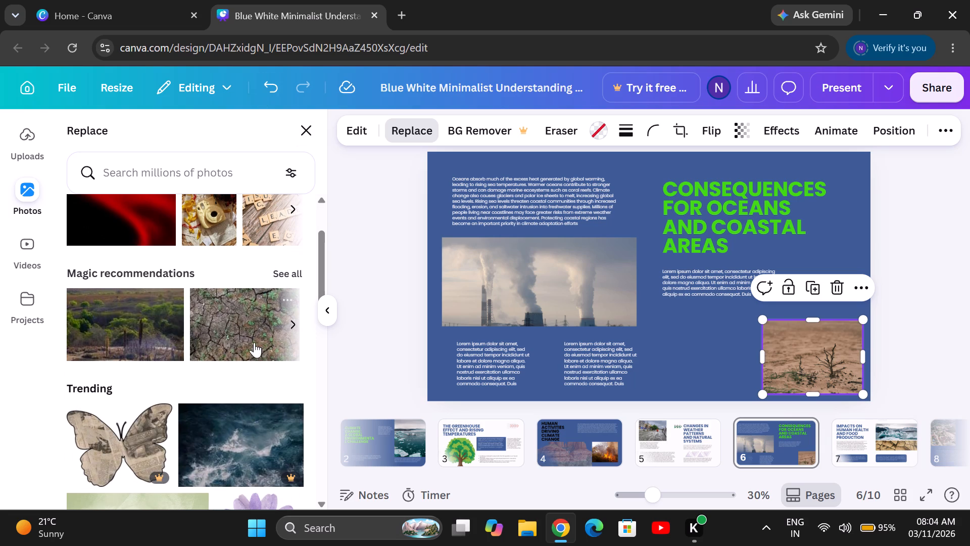
left_click(254, 343)
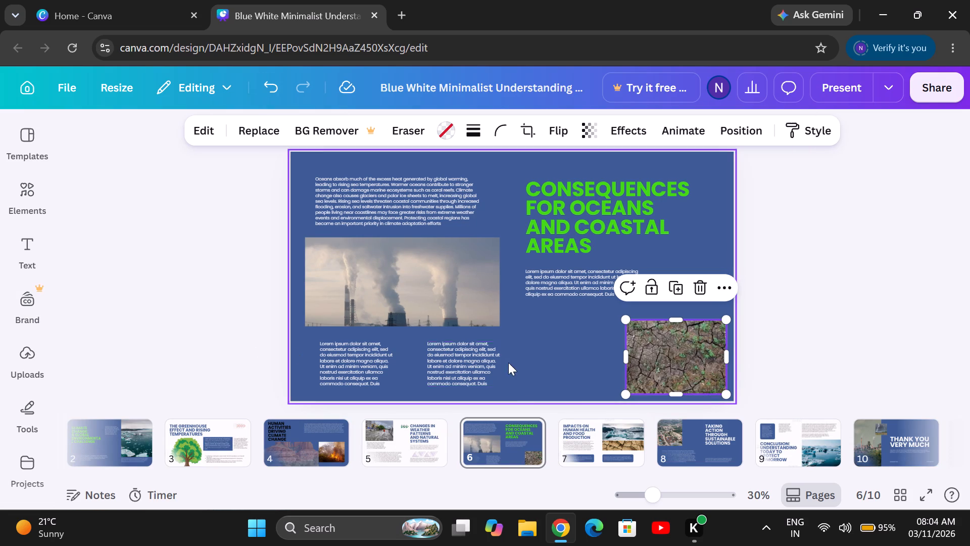
Enlarge the cracked-soil photo slightly from its lower-left corner.
left_click_drag(624, 391, 605, 393)
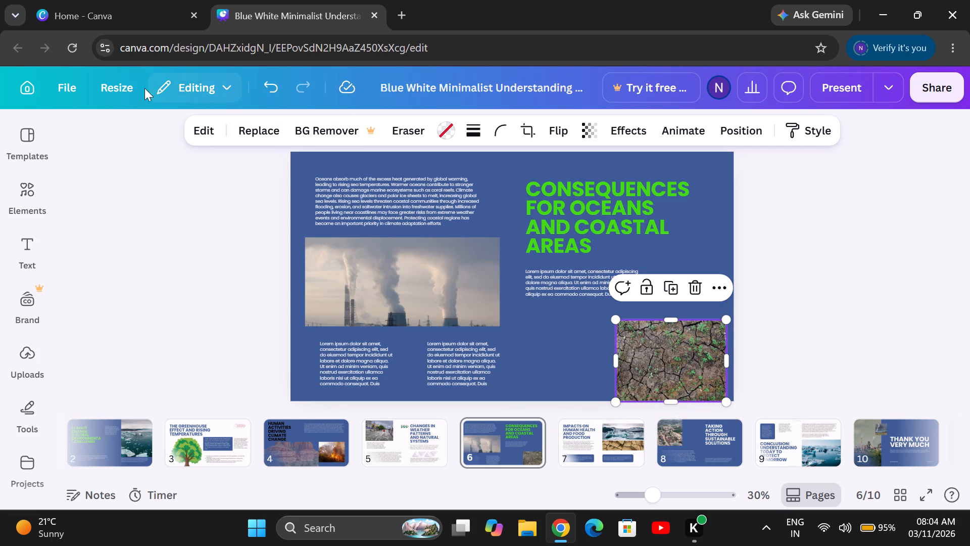
Add the orange factory smokestacks graphic from the Graphics Magic recommendations to page 6.
left_click(196, 84)
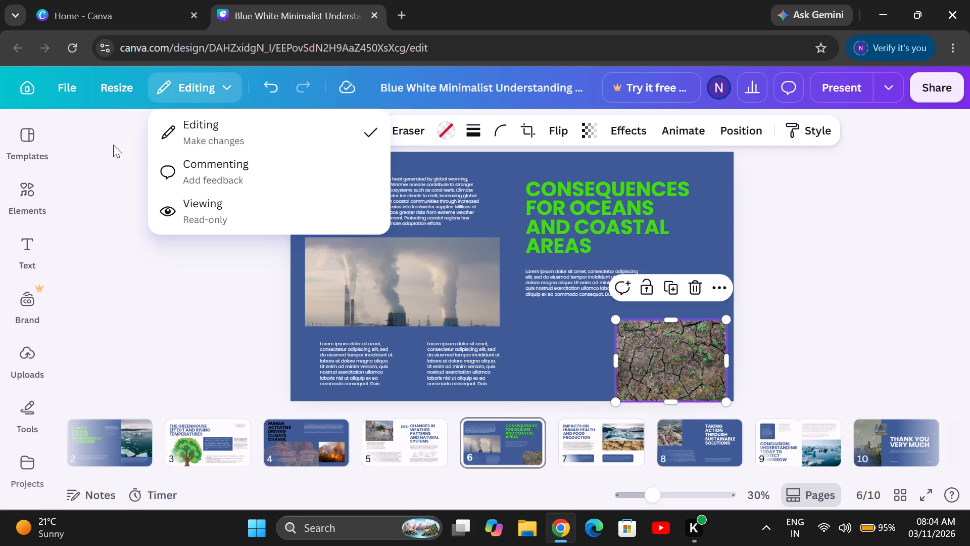
left_click(23, 211)
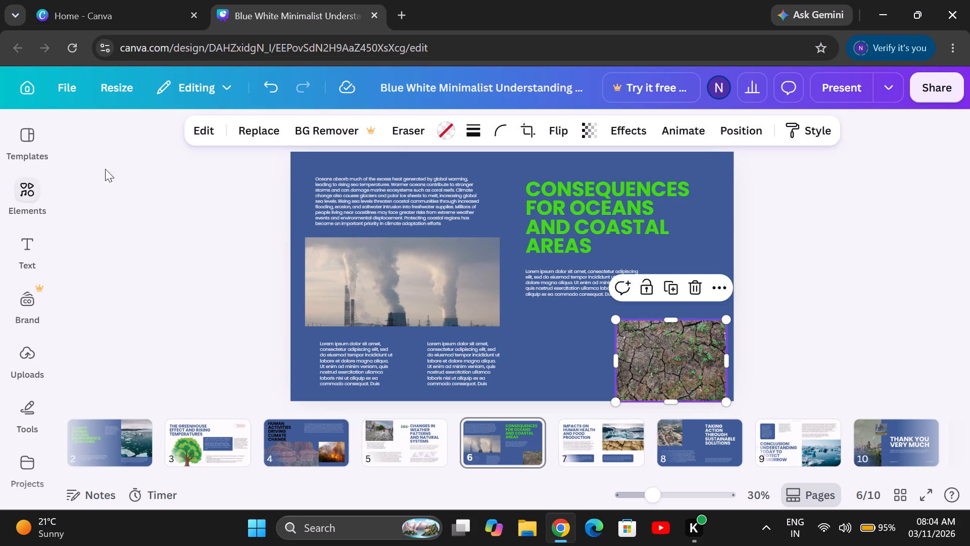
left_click(24, 197)
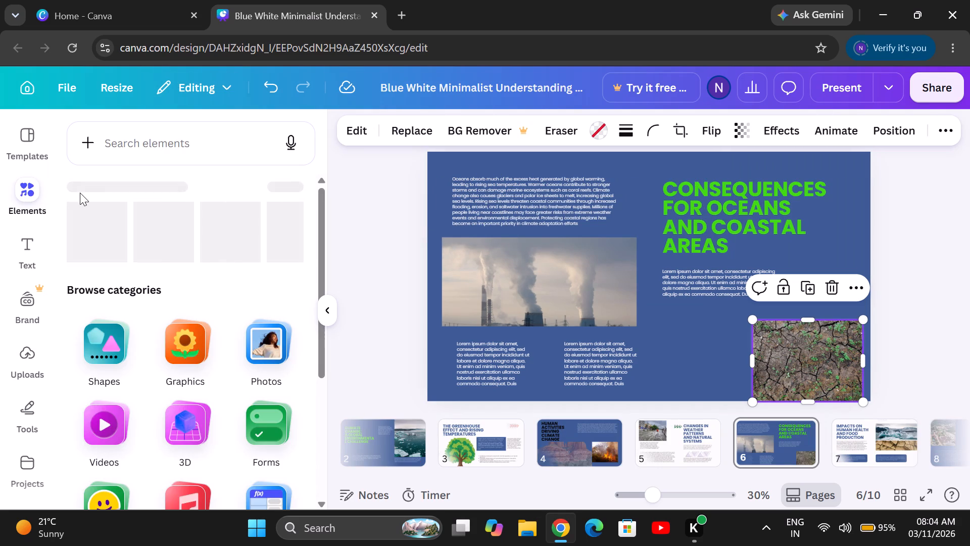
left_click(181, 470)
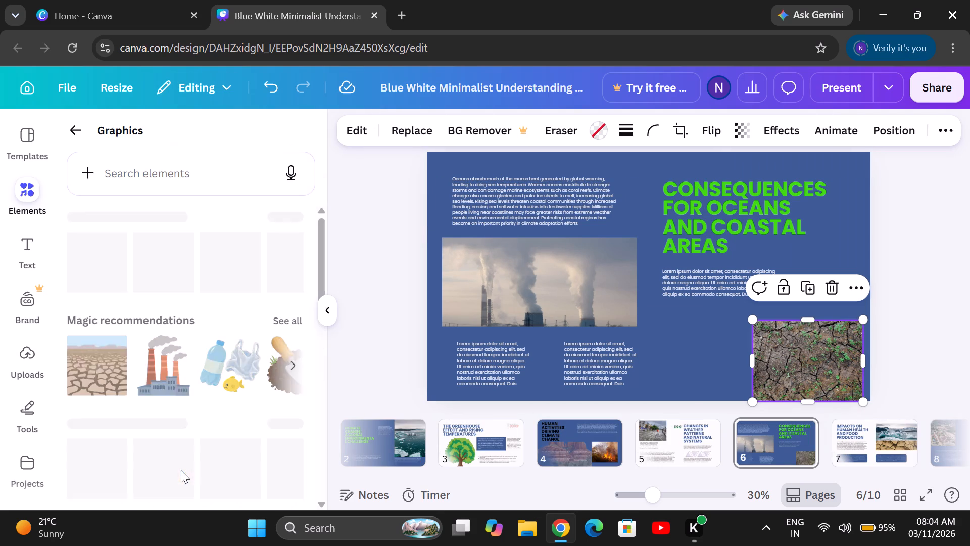
scroll(169, 369, "down", 1)
left_click(169, 369)
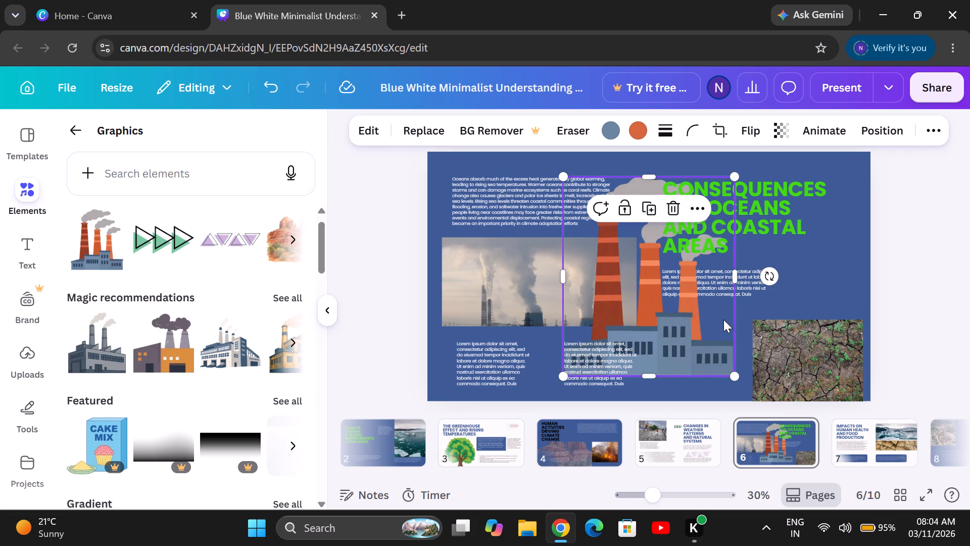
Widen the factory graphic to about 1,314 and shift it over the heading half of the page.
left_click_drag(734, 274, 780, 279)
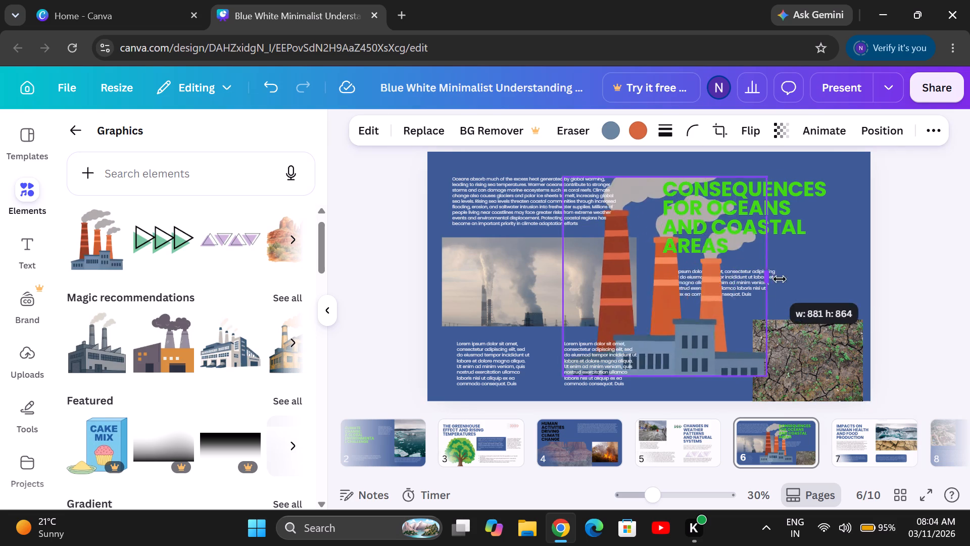
left_click_drag(780, 279, 865, 247)
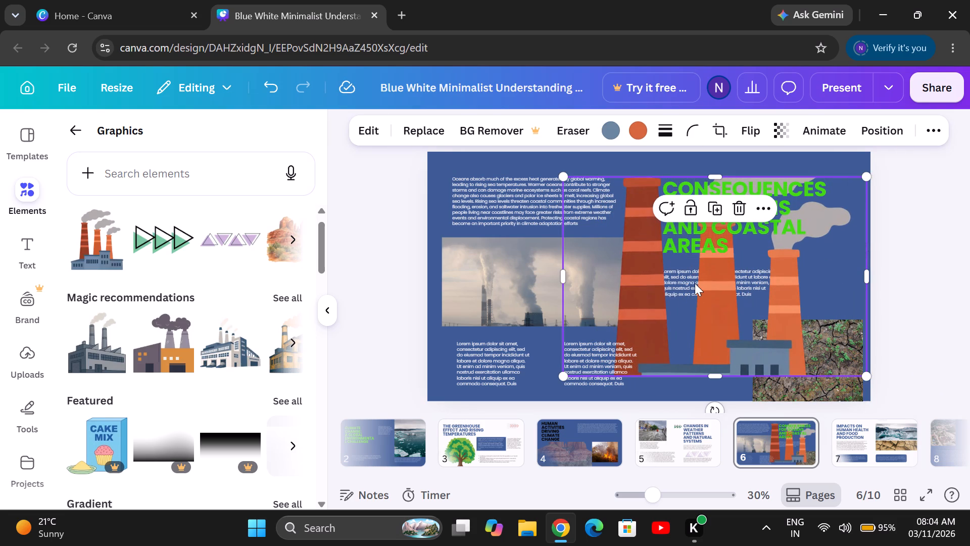
left_click_drag(696, 289, 718, 284)
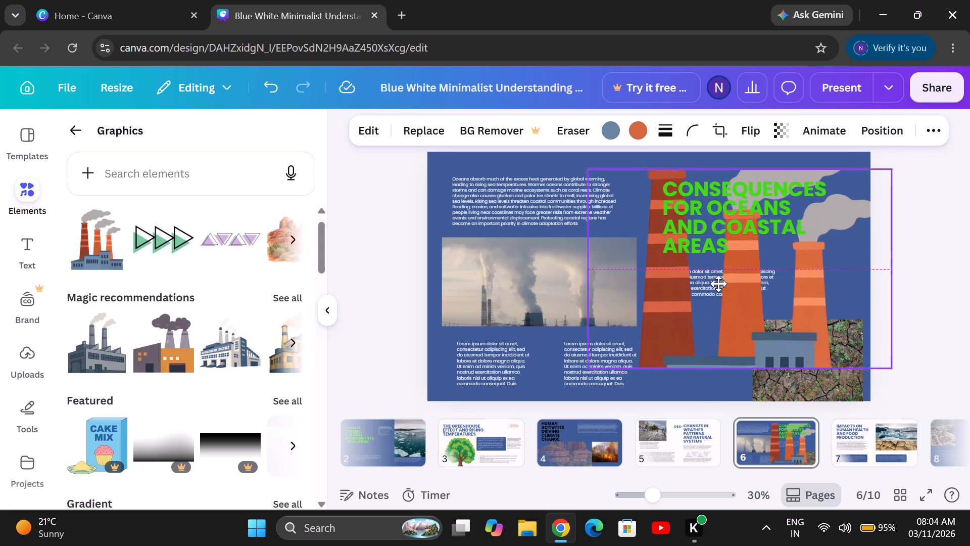
left_click_drag(718, 284, 719, 294)
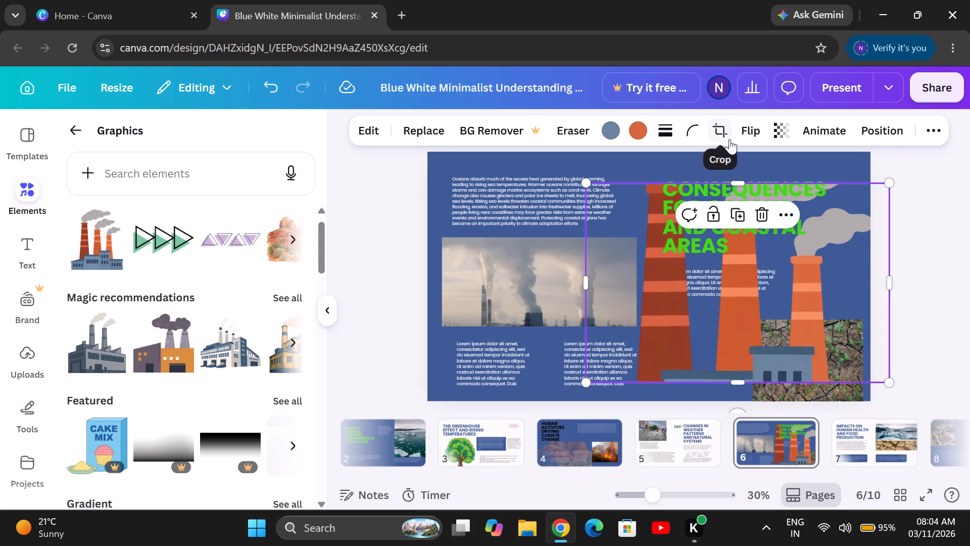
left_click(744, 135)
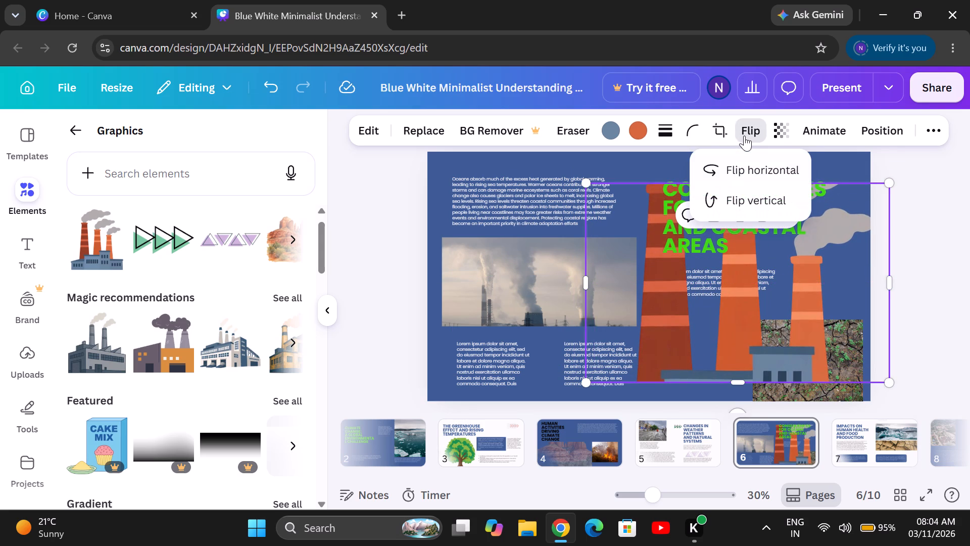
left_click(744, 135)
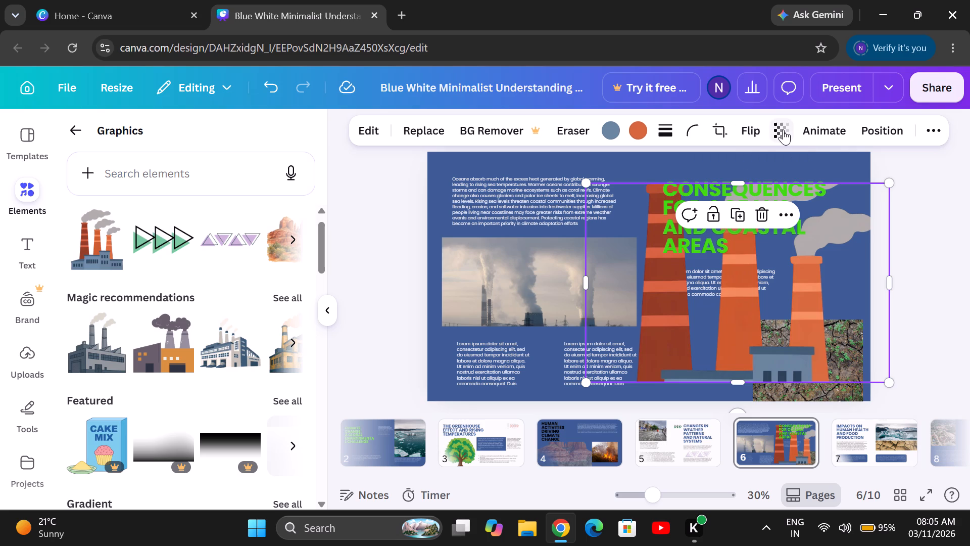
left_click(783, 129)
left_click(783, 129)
Reposition the factory graphic behind the heading area and stretch its lower edge to a height of about 908.
left_click_drag(724, 309, 741, 279)
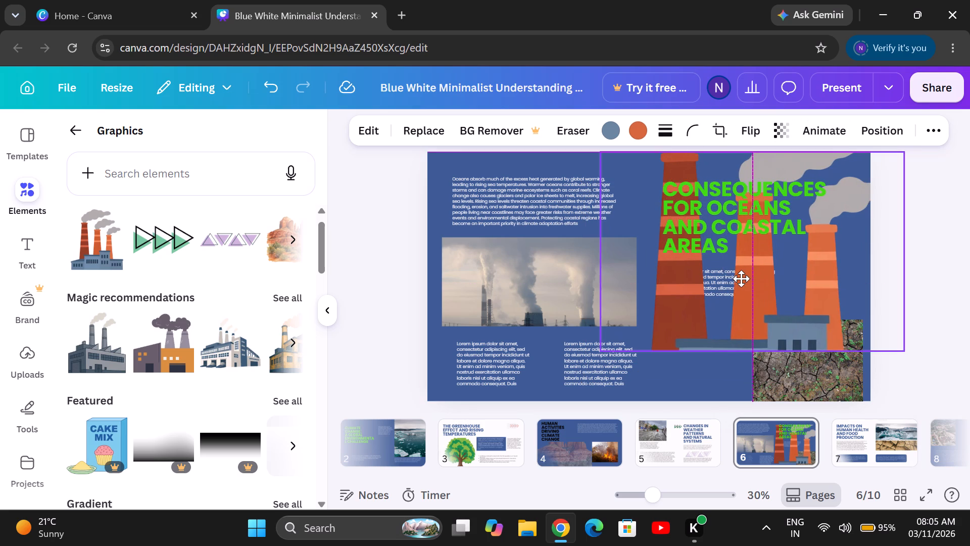
left_click_drag(741, 279, 731, 291)
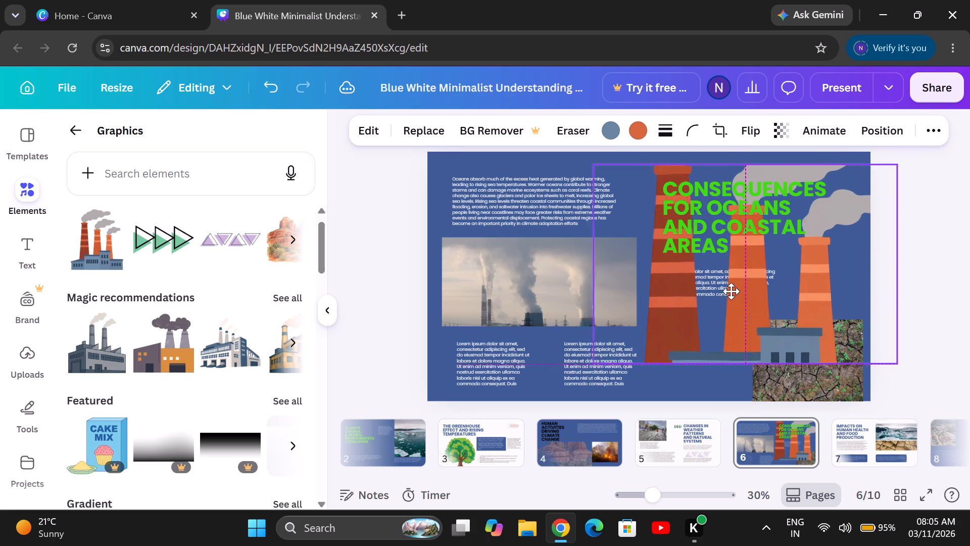
left_click_drag(731, 291, 736, 311)
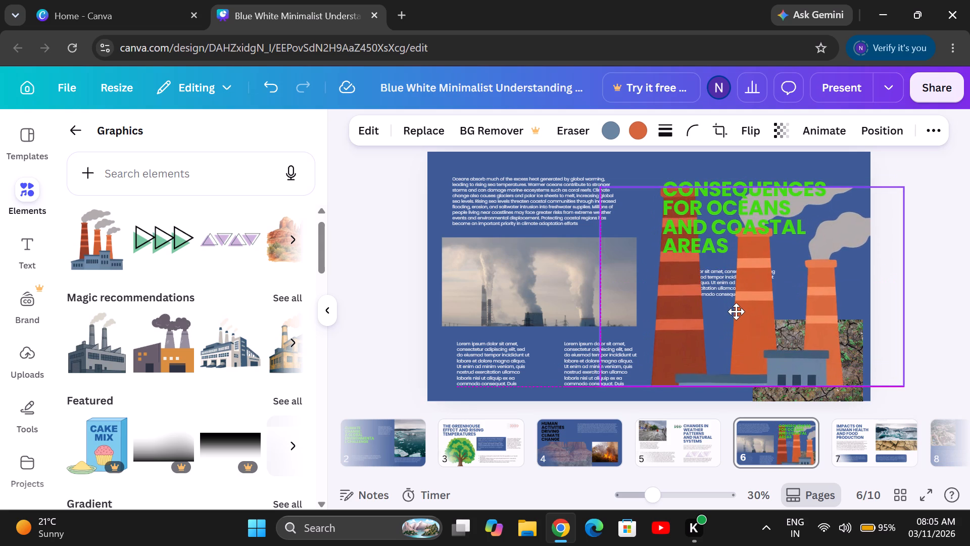
left_click_drag(736, 311, 727, 303)
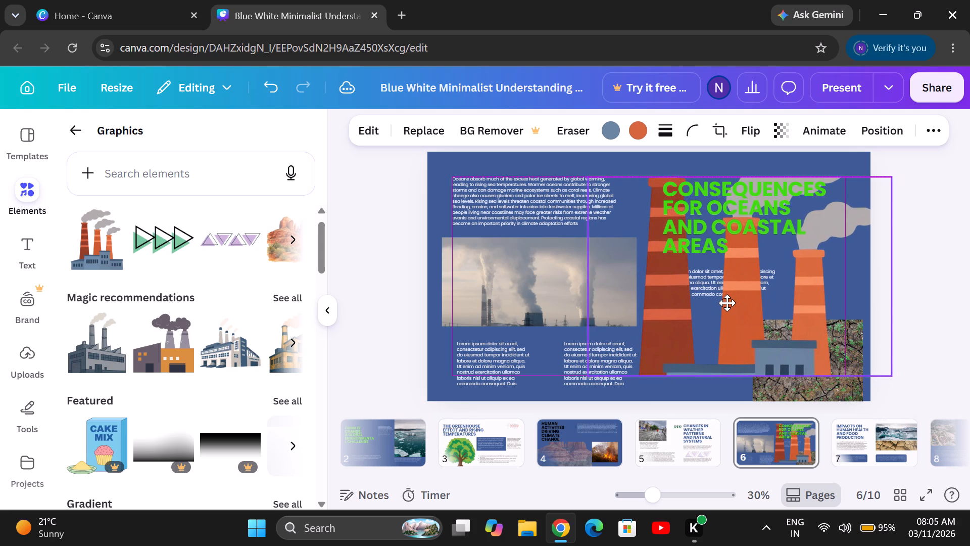
left_click_drag(727, 303, 726, 303)
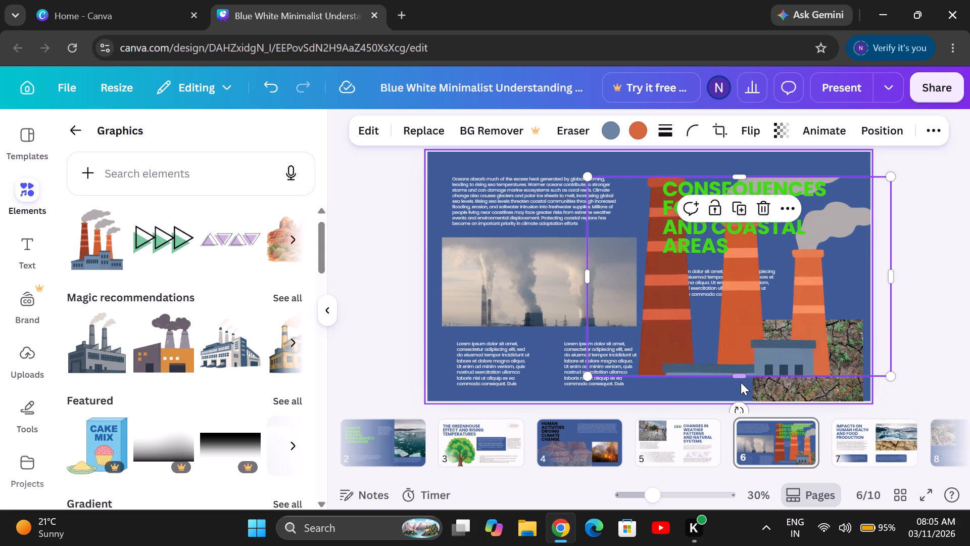
left_click_drag(740, 378, 742, 386)
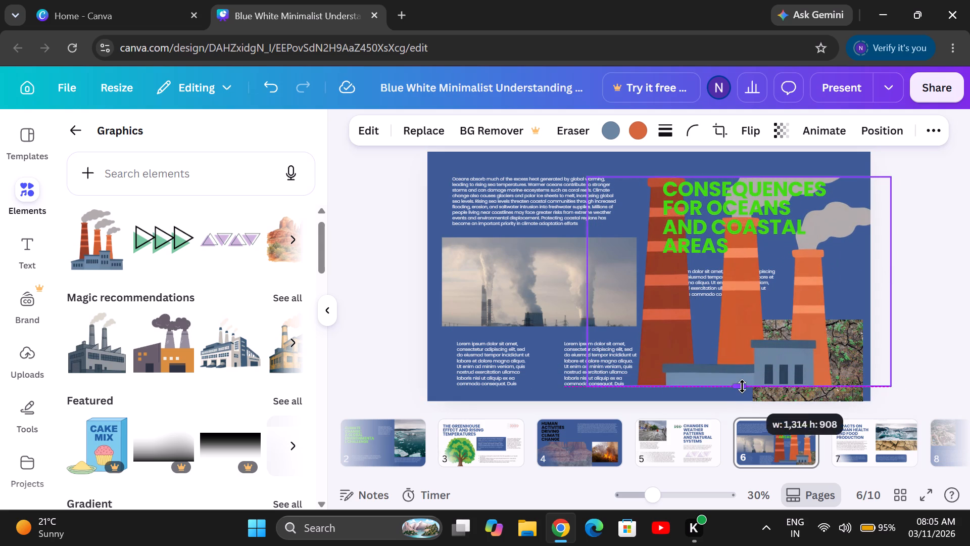
left_click_drag(742, 386, 742, 386)
left_click_drag(722, 308, 727, 307)
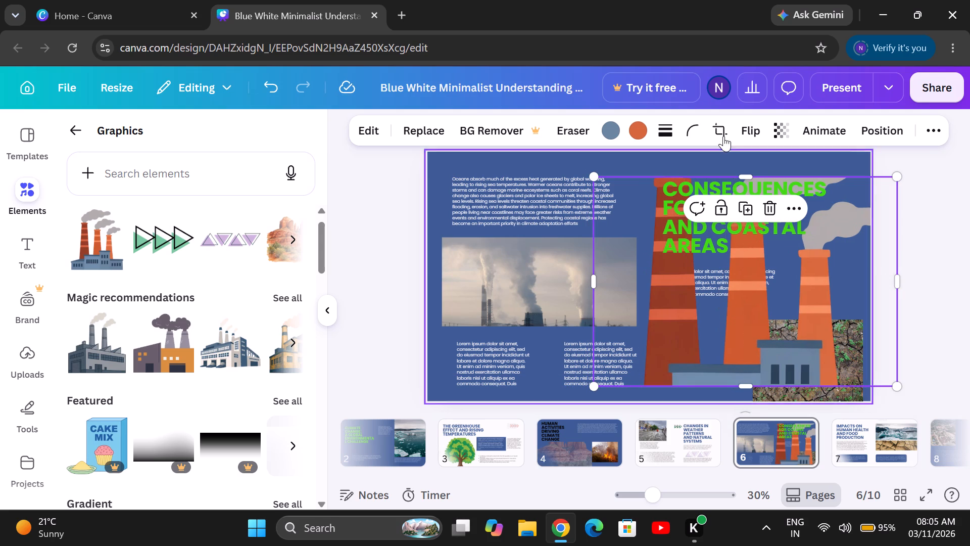
Make the factory graphic semi-transparent so it reads as a faded backdrop behind the heading and paragraph.
left_click(810, 123)
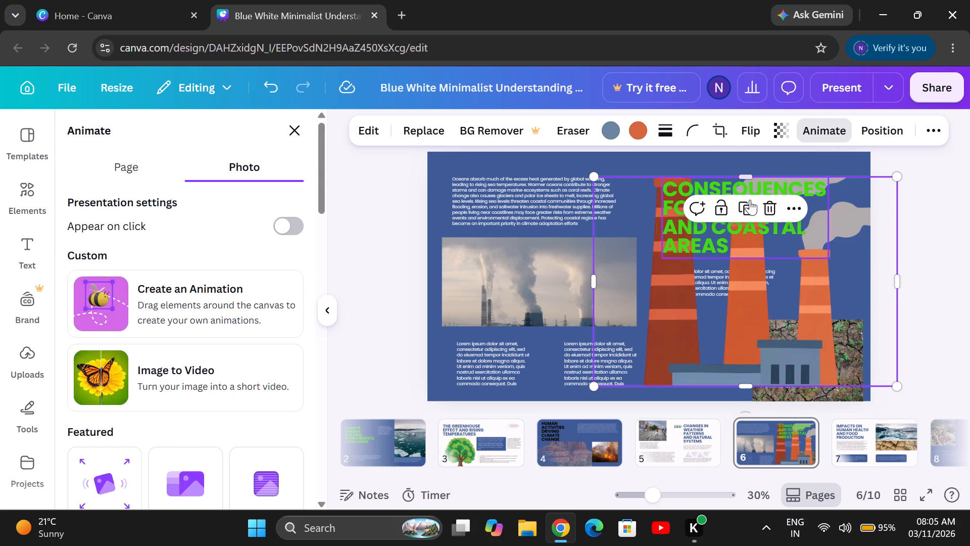
left_click(781, 139)
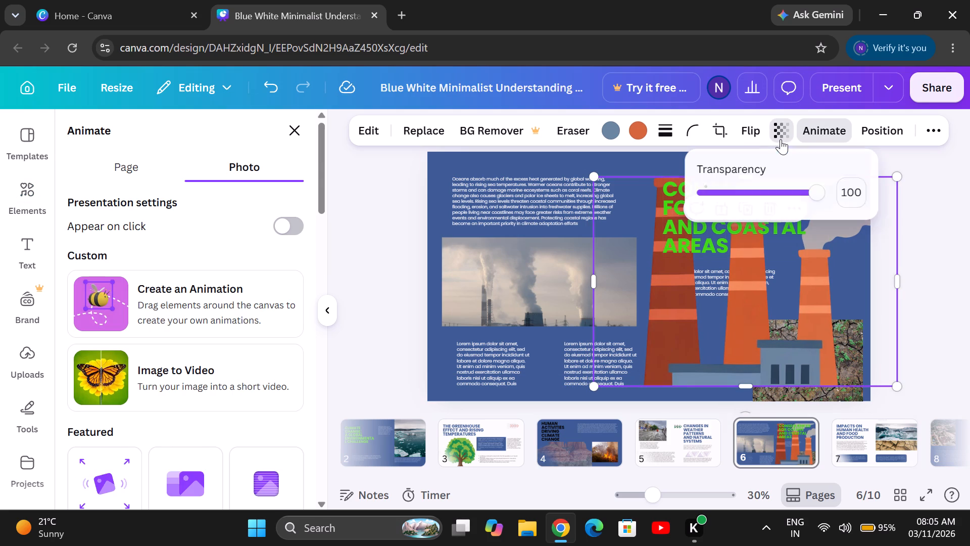
left_click(741, 185)
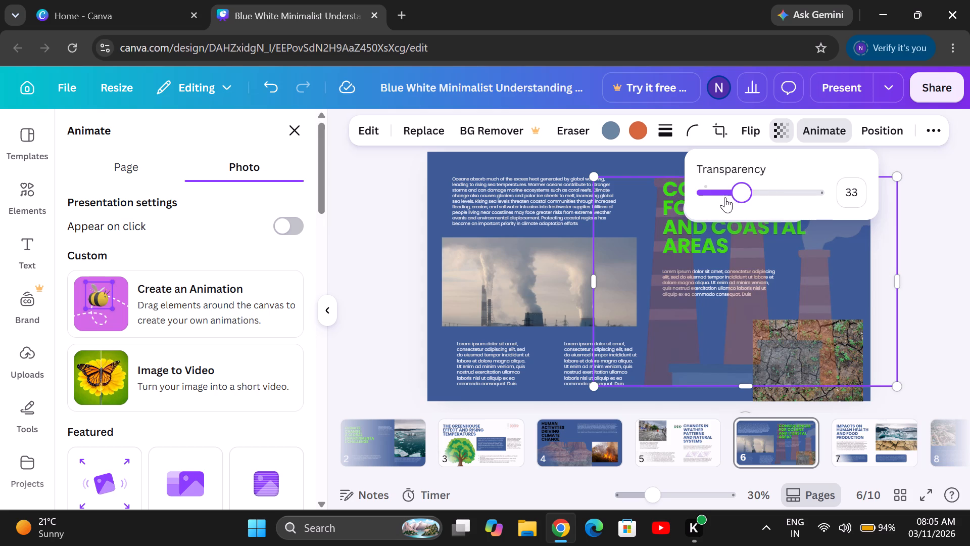
left_click(760, 190)
left_click(805, 338)
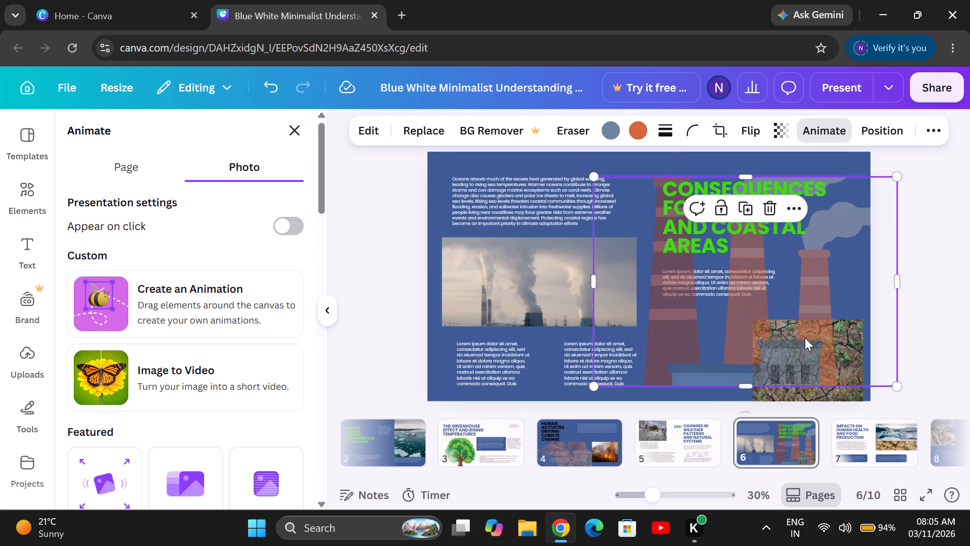
Bring the cracked-soil photo to the front, above the faded factory graphic.
left_click(805, 338)
left_click(967, 253)
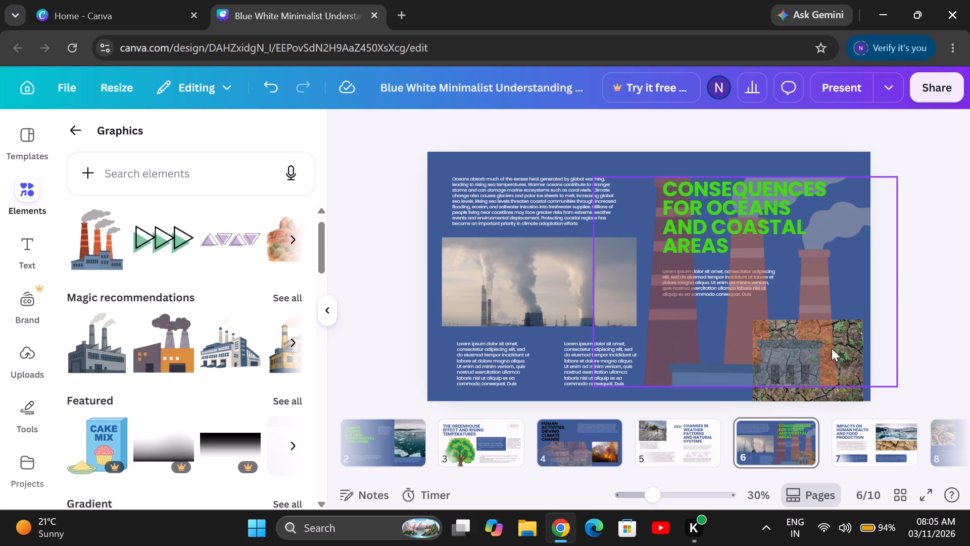
left_click(833, 347)
left_click(833, 347)
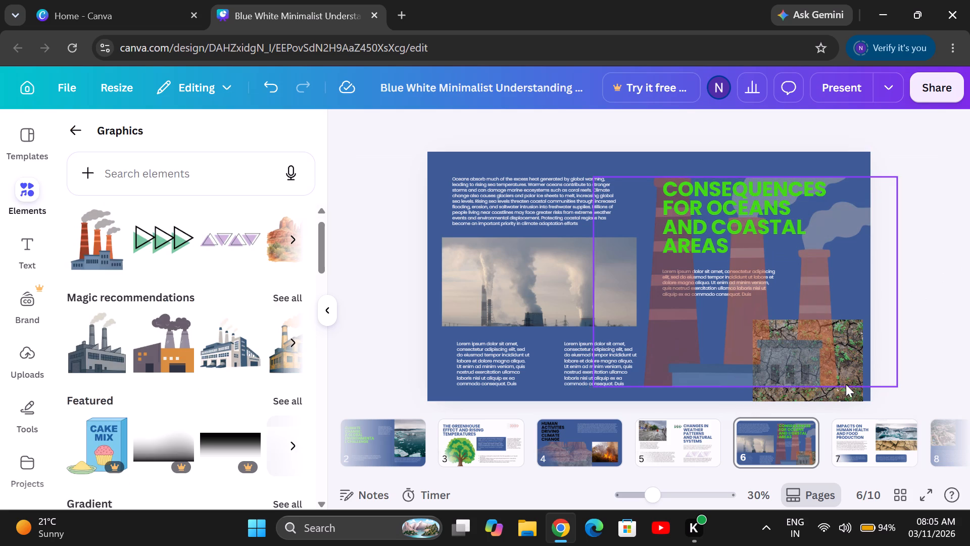
left_click(845, 395)
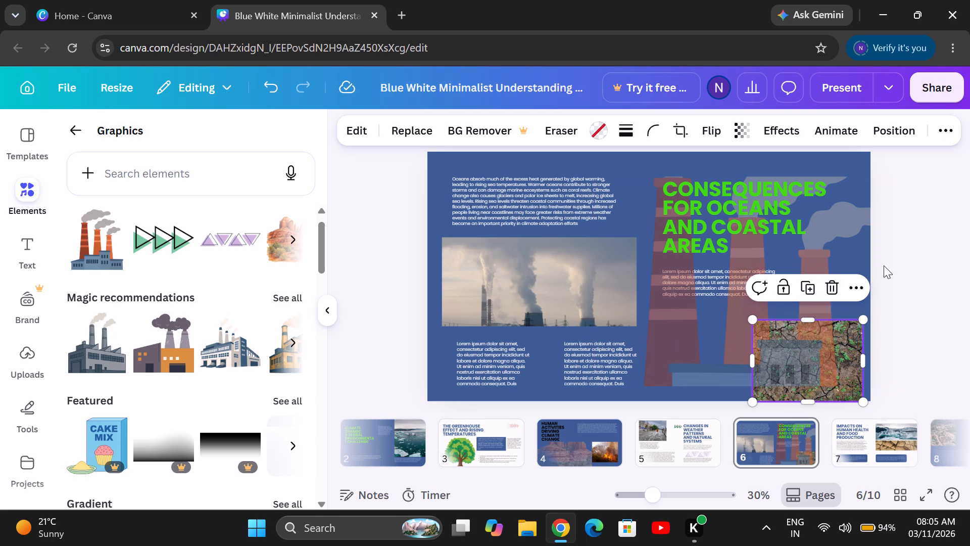
left_click(859, 290)
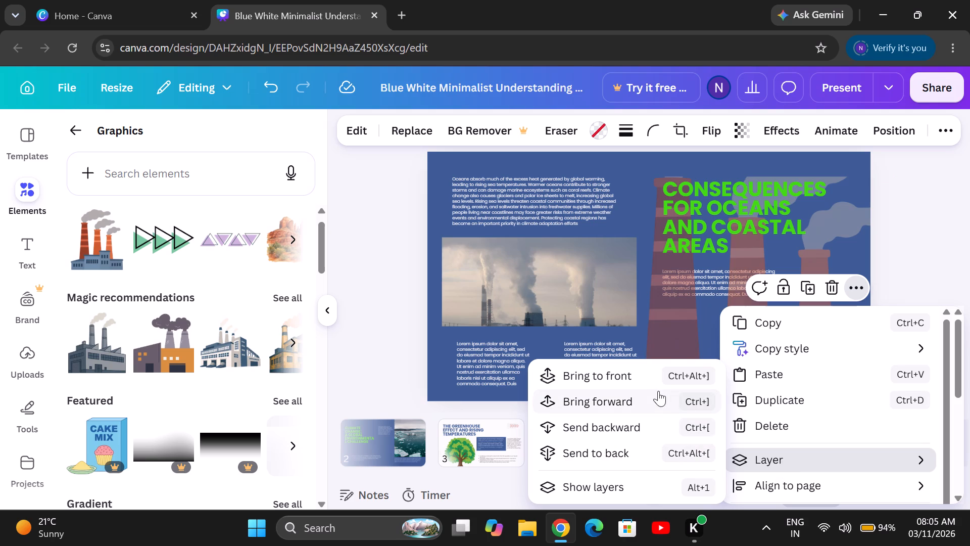
left_click(654, 390)
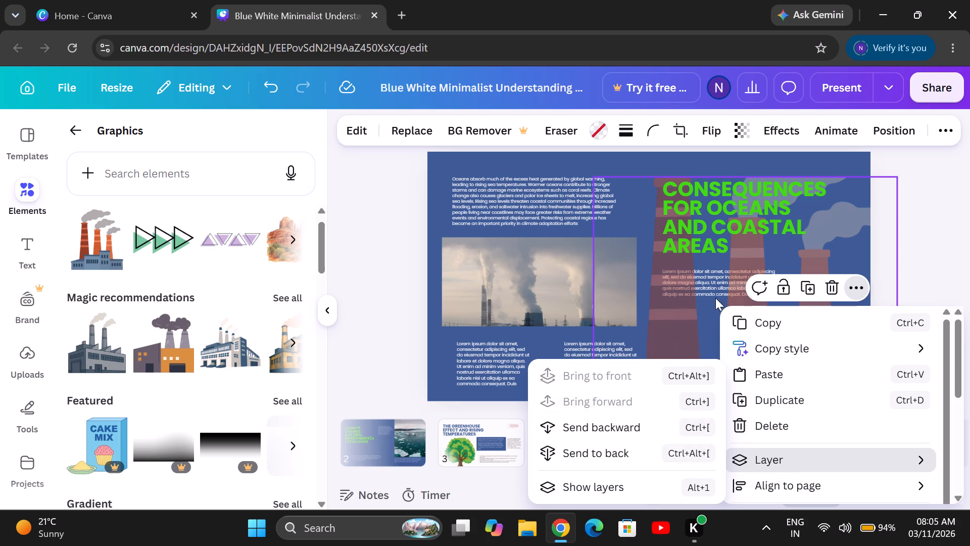
left_click(904, 258)
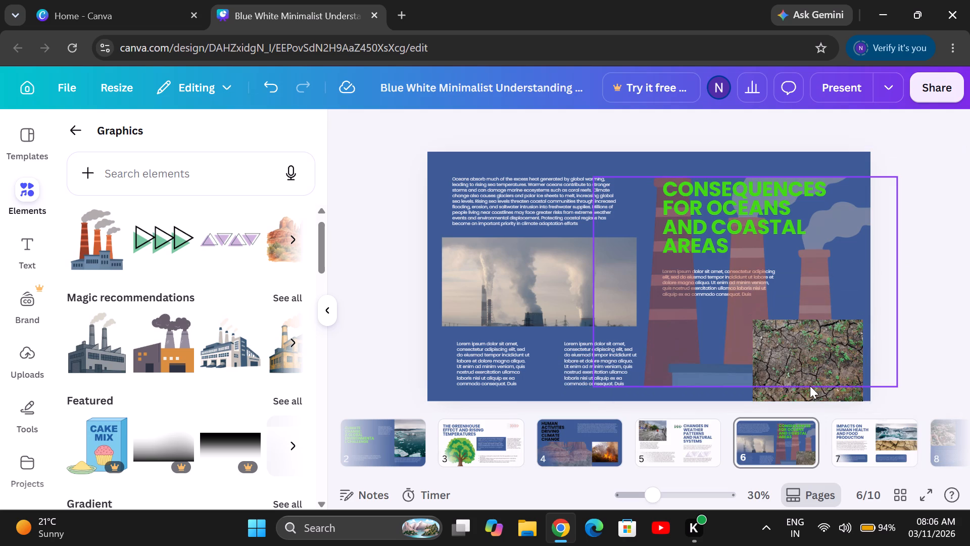
Move the cracked-soil photo slightly up so it sits clear of the page's bottom edge.
left_click_drag(825, 369, 821, 366)
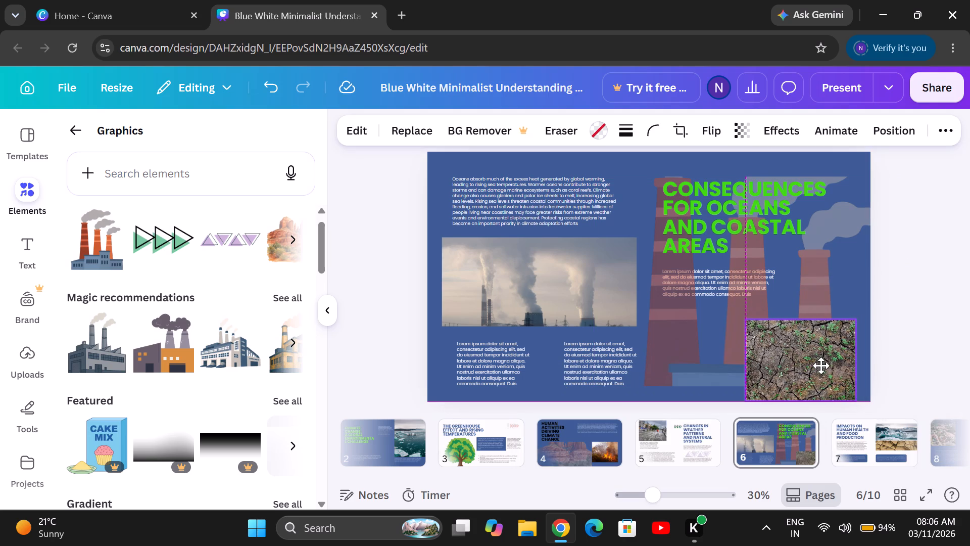
left_click_drag(821, 366, 822, 362)
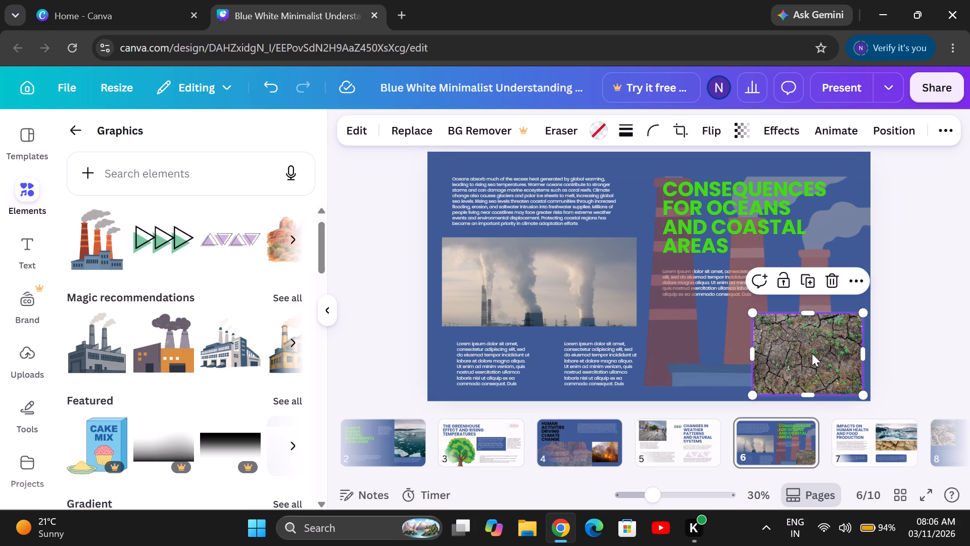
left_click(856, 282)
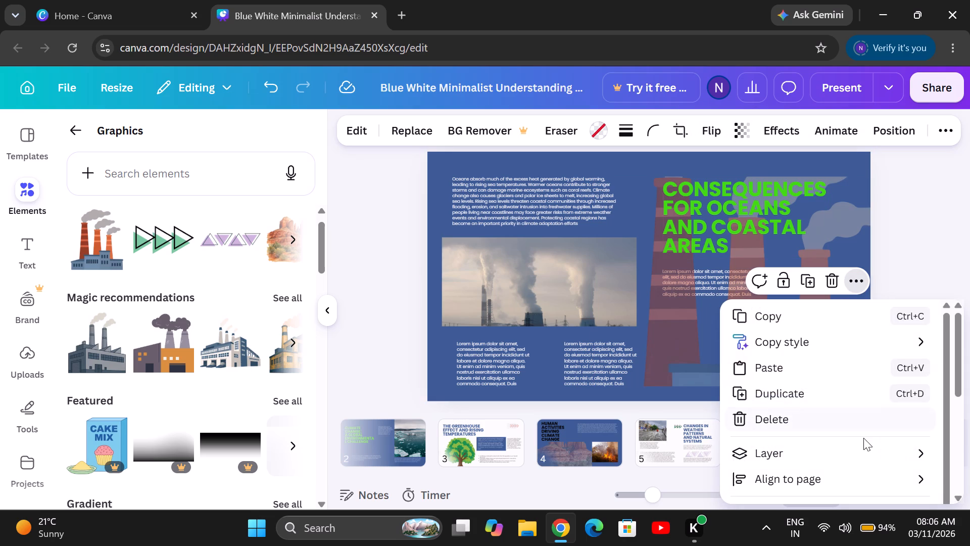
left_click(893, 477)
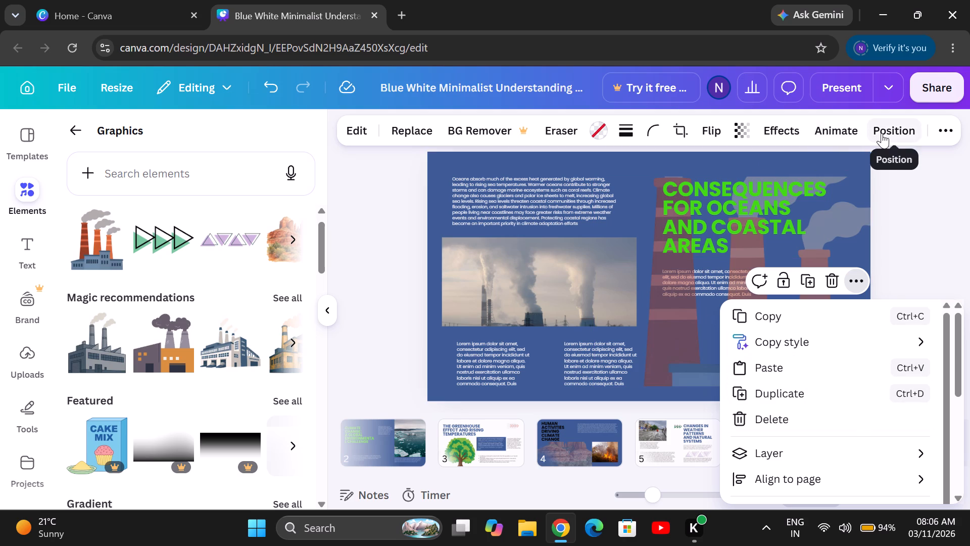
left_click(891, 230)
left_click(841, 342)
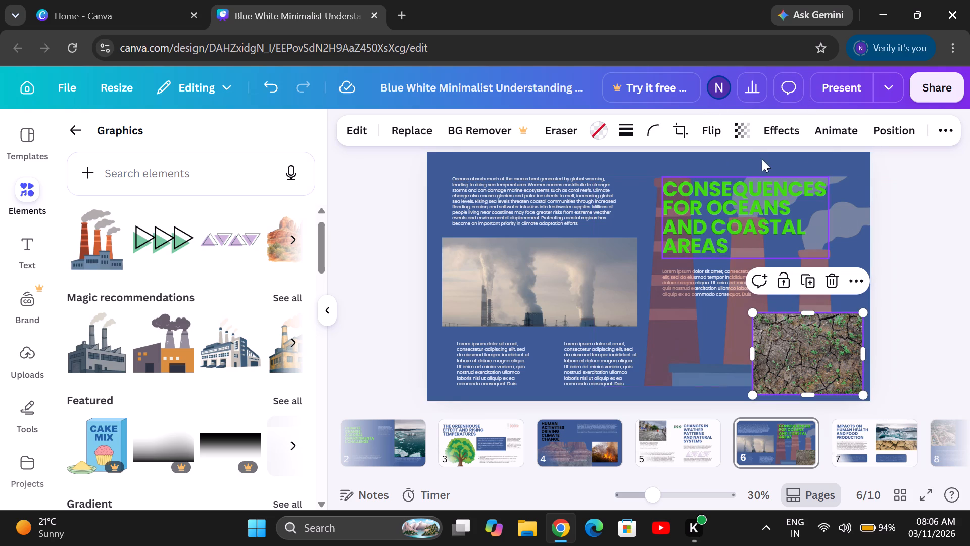
Move the green "Consequences for Oceans and Coastal Areas" heading slightly up and to the left on page 6.
left_click_drag(745, 194, 727, 195)
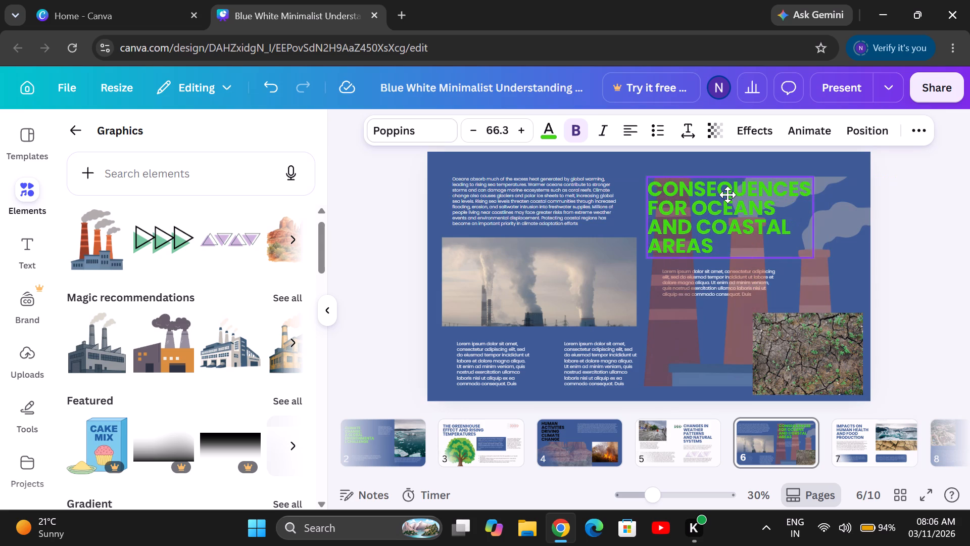
left_click_drag(727, 195, 738, 189)
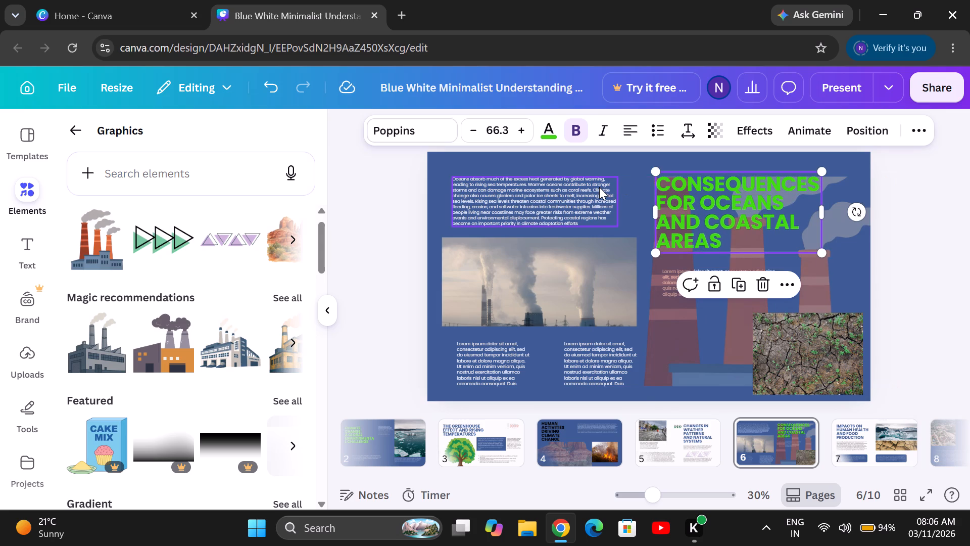
Shift the oceans paragraph slightly up and left above the smokestack photo and enlarge it to a font size of about 15.5.
double_click(599, 187)
left_click(611, 188)
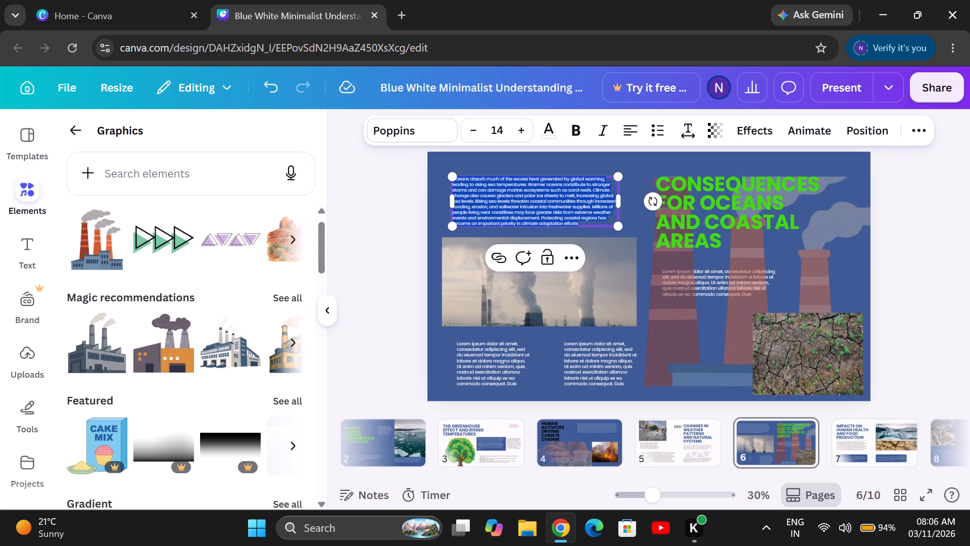
left_click(589, 228)
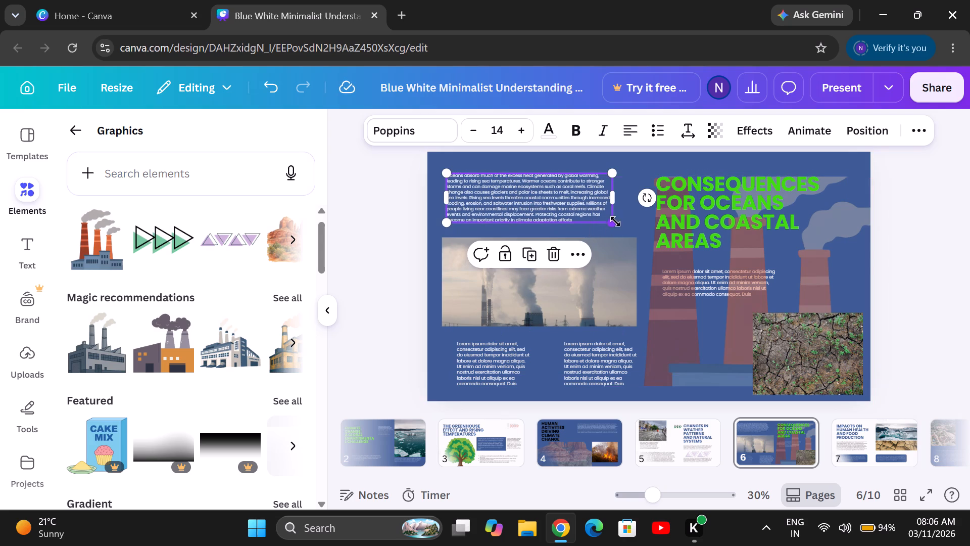
left_click_drag(613, 222, 632, 225)
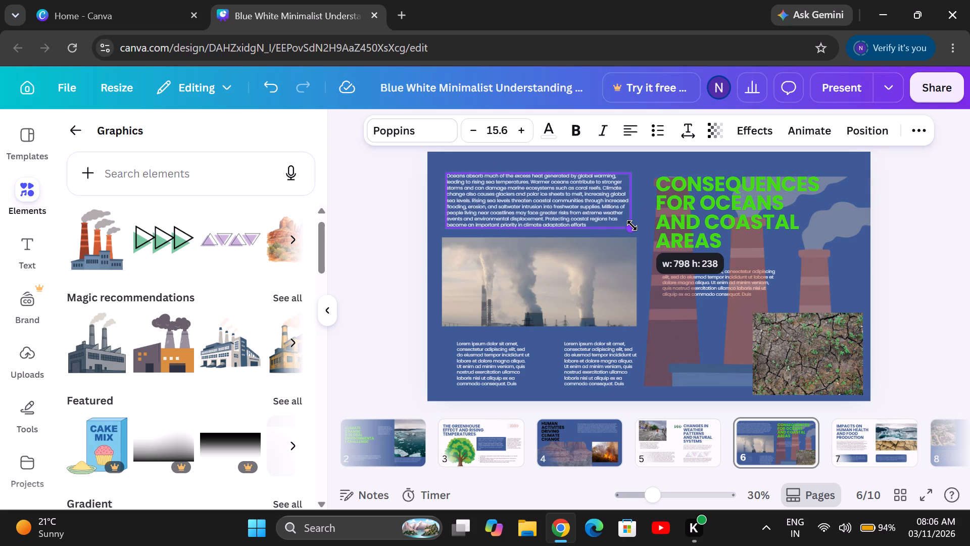
left_click_drag(632, 225, 633, 224)
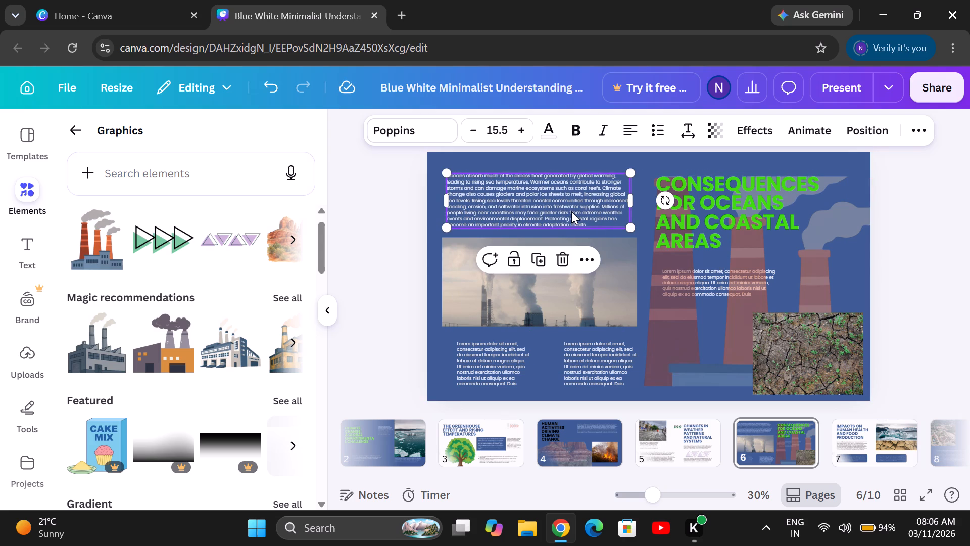
Copy the full text of the oceans paragraph above the smokestack photo.
left_click(565, 229)
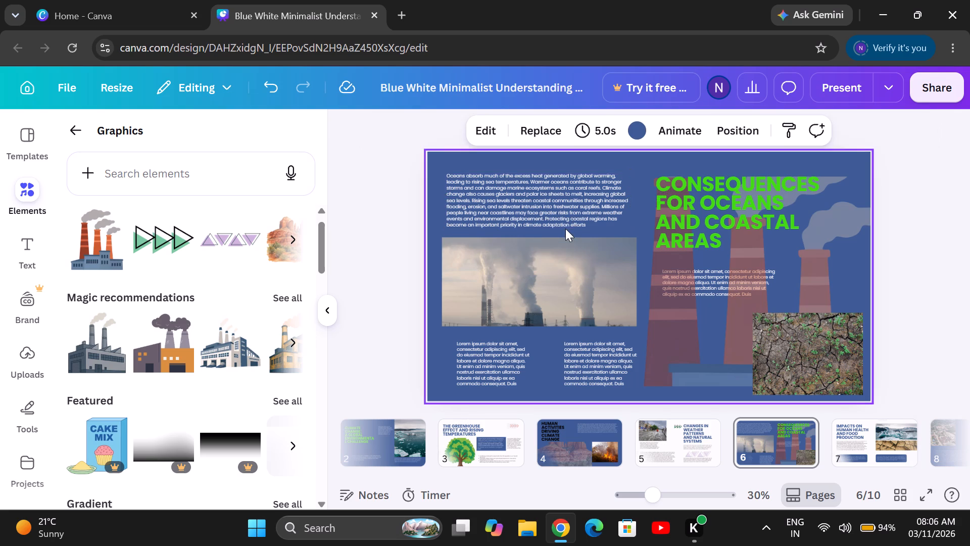
left_click(571, 212)
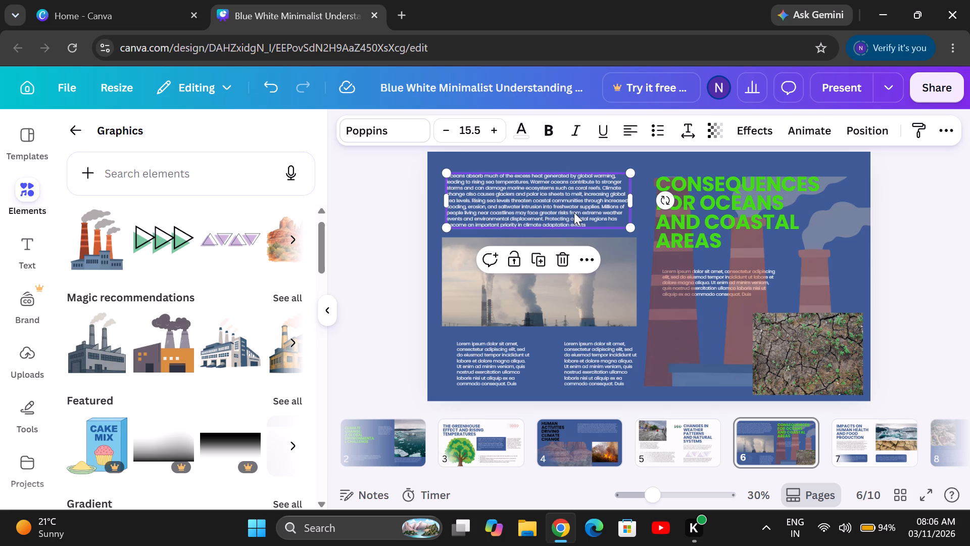
key("ctrl+a")
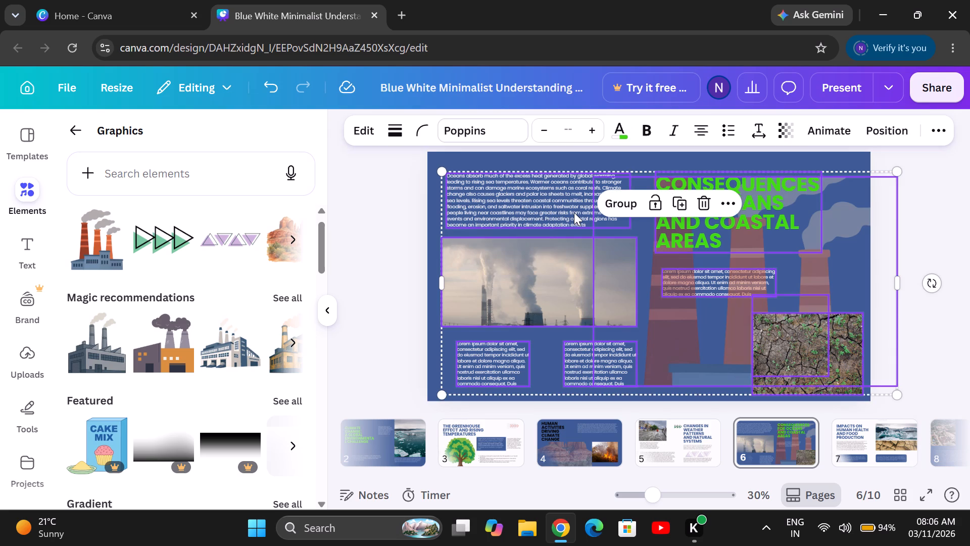
left_click(569, 209)
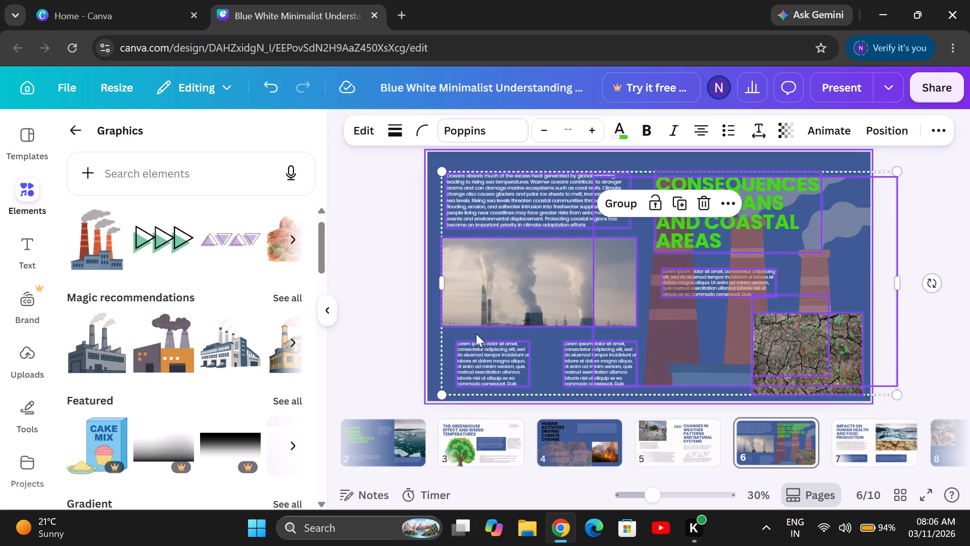
left_click(382, 344)
double_click(382, 344)
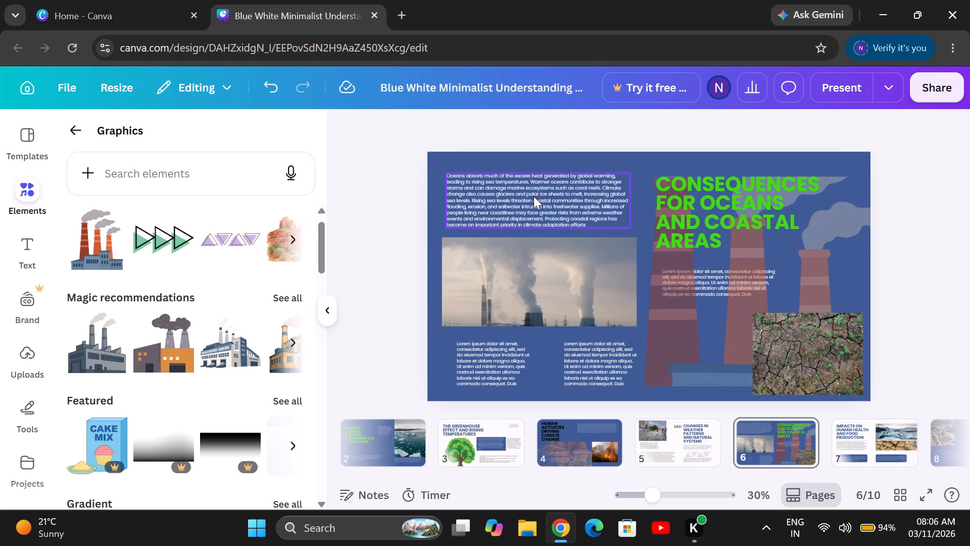
double_click(532, 202)
key("ctrl+a")
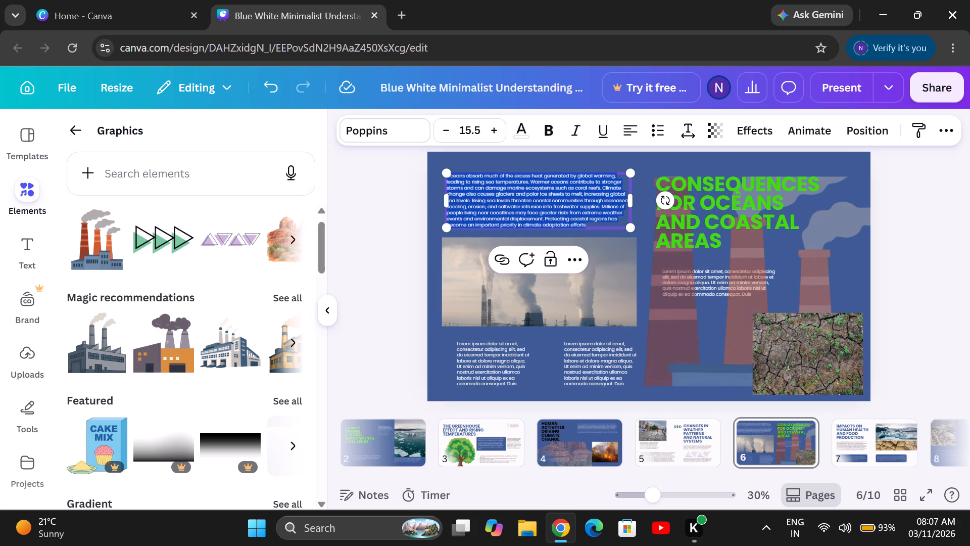
key("ctrl+c")
left_click(532, 202, "ctrl")
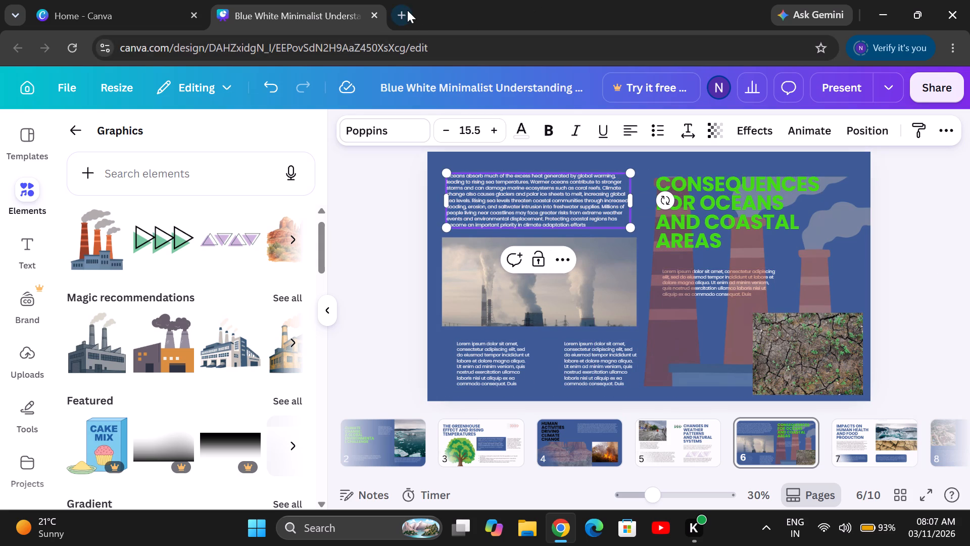
Open a new browser tab and paste the copied oceans paragraph into Google's AI Mode prompt.
double_click(408, 10)
scroll(406, 94, "up", 1)
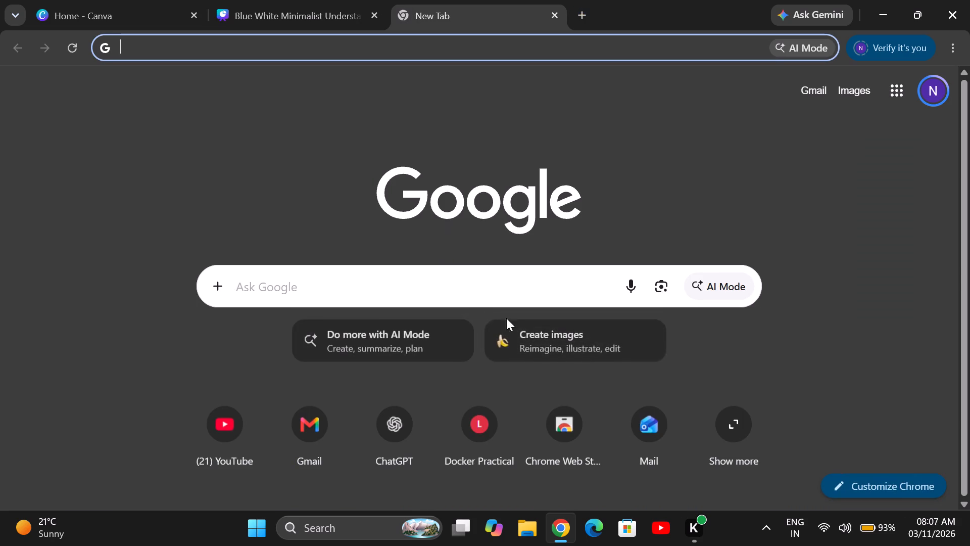
scroll(506, 318, "up", 1)
left_click(434, 333)
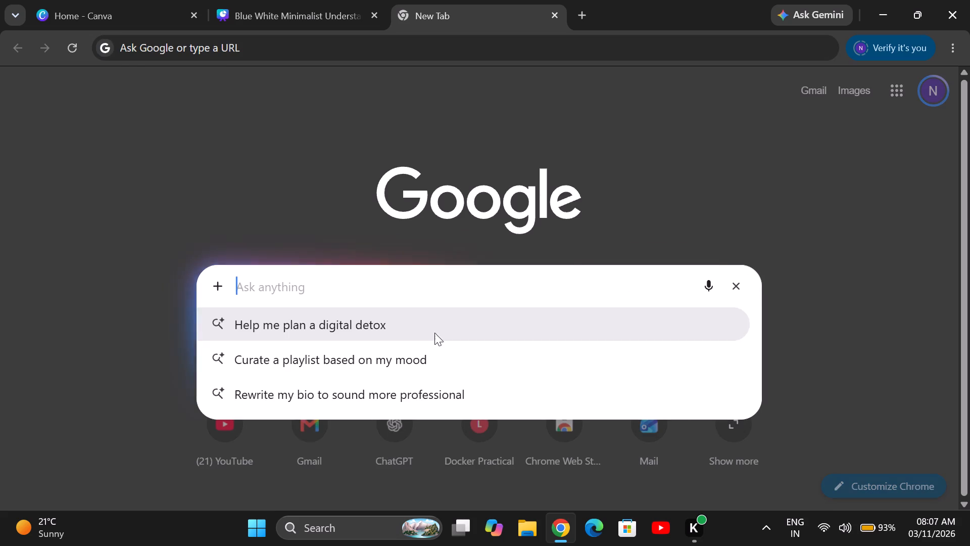
left_click(453, 286)
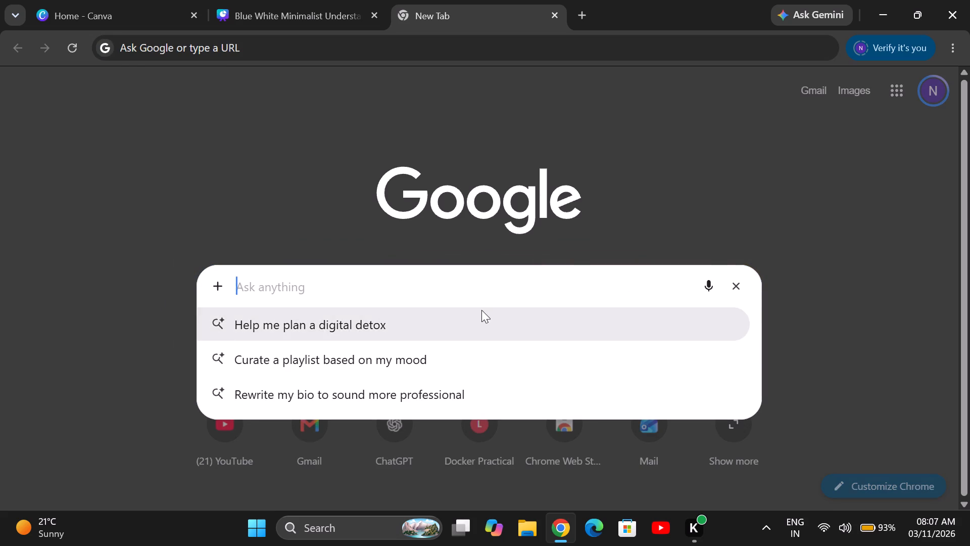
key("ctrl+v")
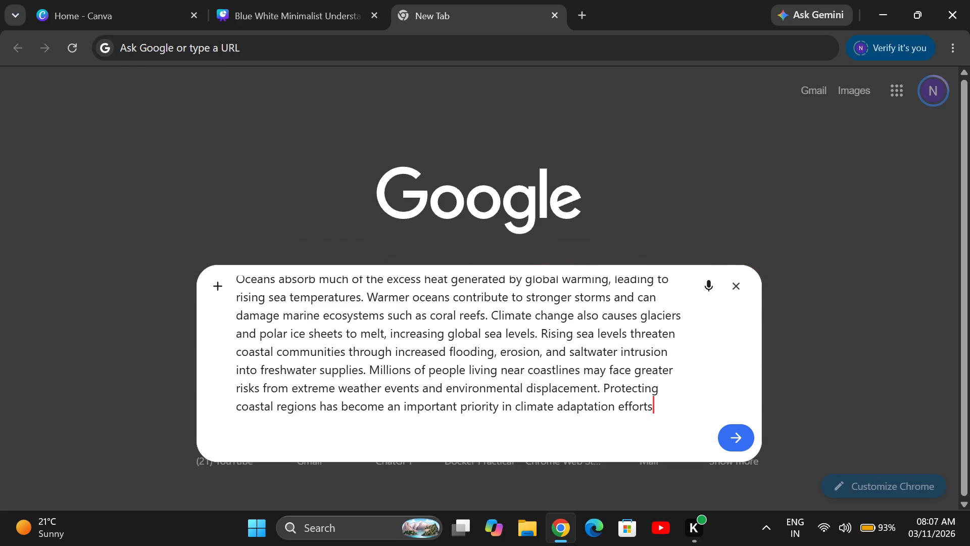
Append the request "mala short key word madhe de" to the pasted paragraph and submit it.
key("space")
key("m")
key("a")
key("l")
type("a")
key("space")
type("short key word ma")
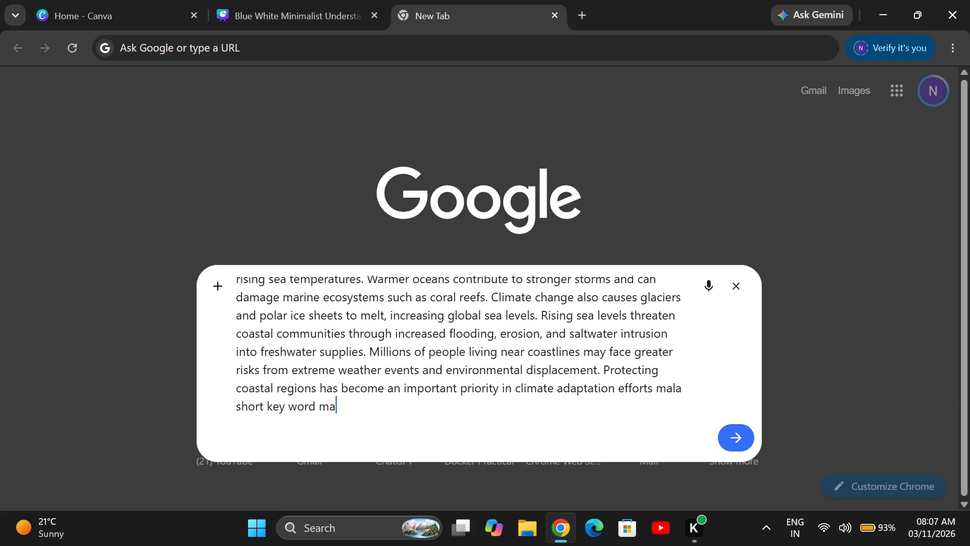
type("dhe")
key("space")
type("de")
key("Return")
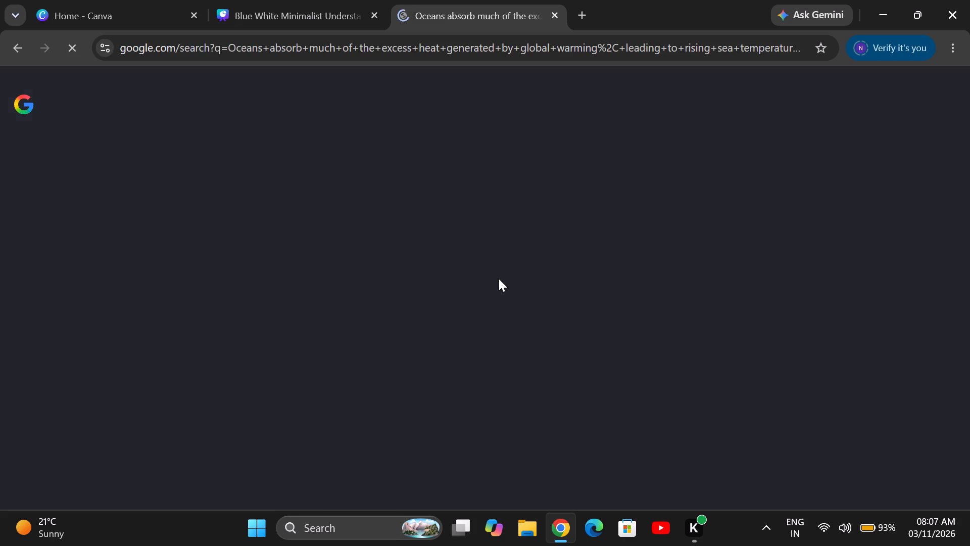
Read the answer and send the follow-up request "in english de mujhe ppt me add karna hai".
scroll(480, 265, "down", 1)
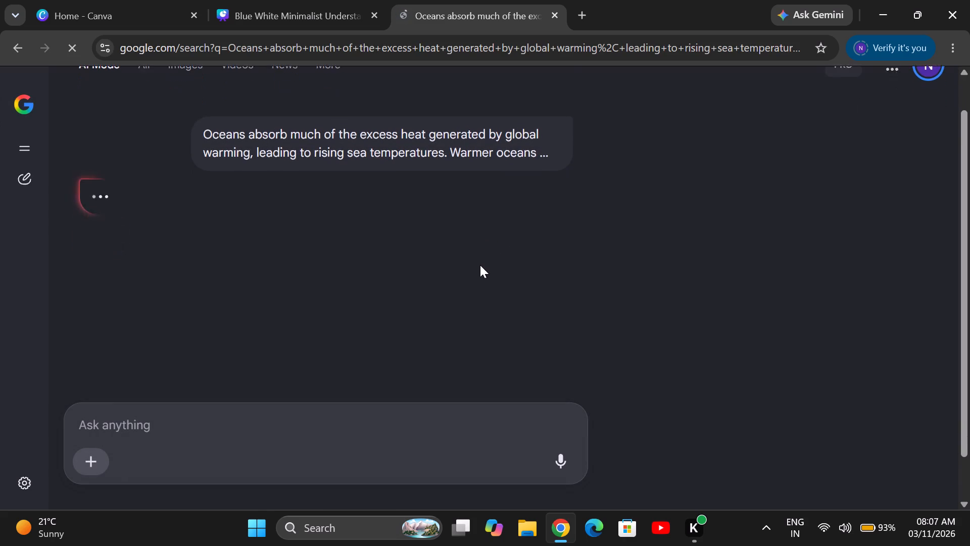
scroll(480, 265, "down", 2)
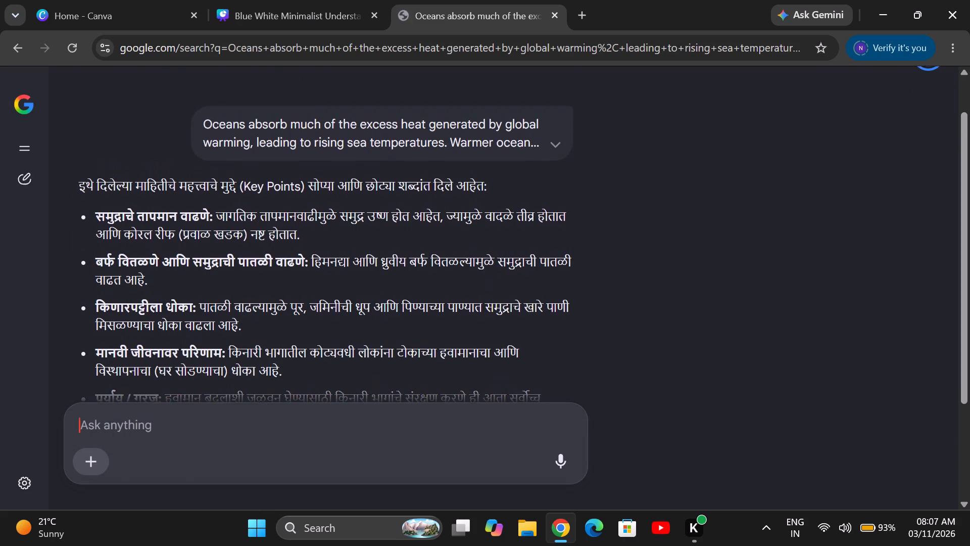
scroll(480, 265, "down", 2)
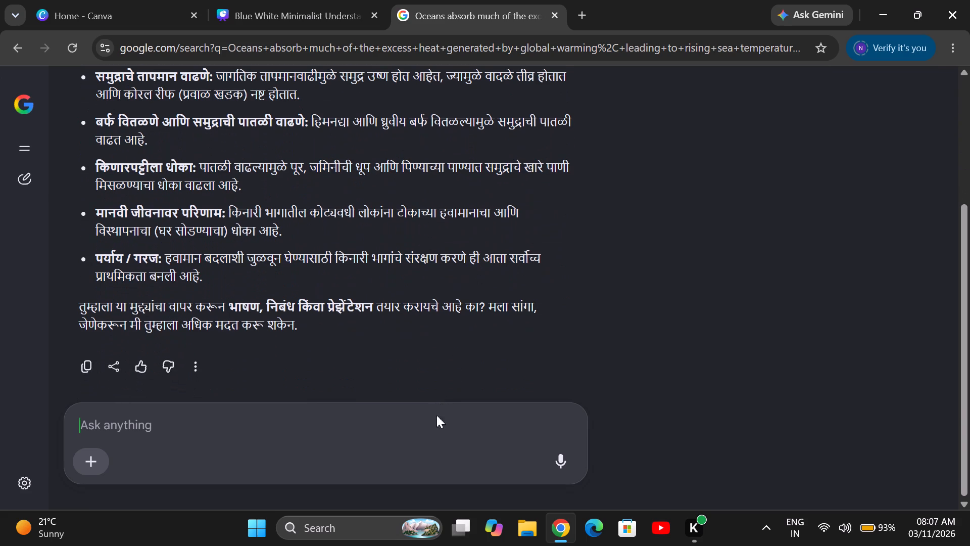
left_click(437, 418)
type("in en")
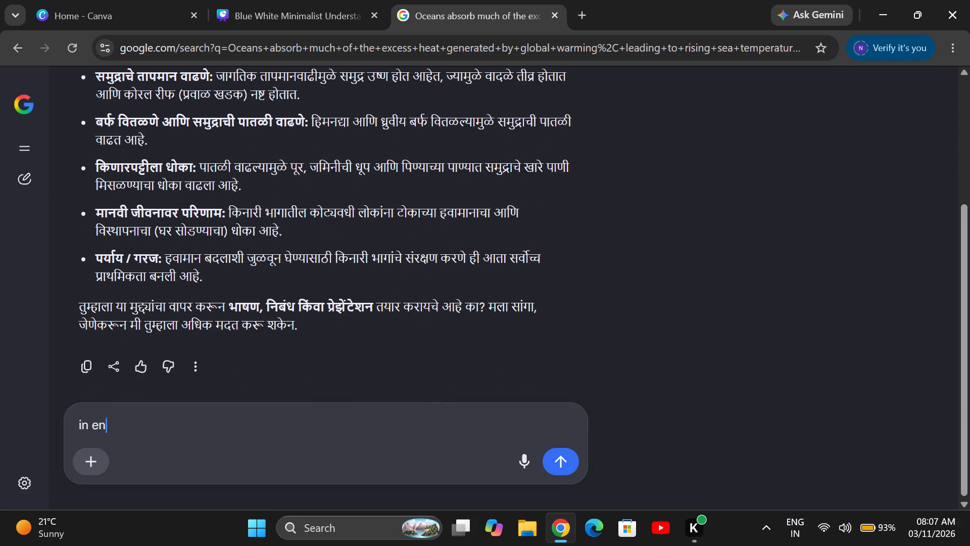
type("glisj =")
key("BackSpace")
key("BackSpace")
key("BackSpace")
key("BackSpace")
type("sh")
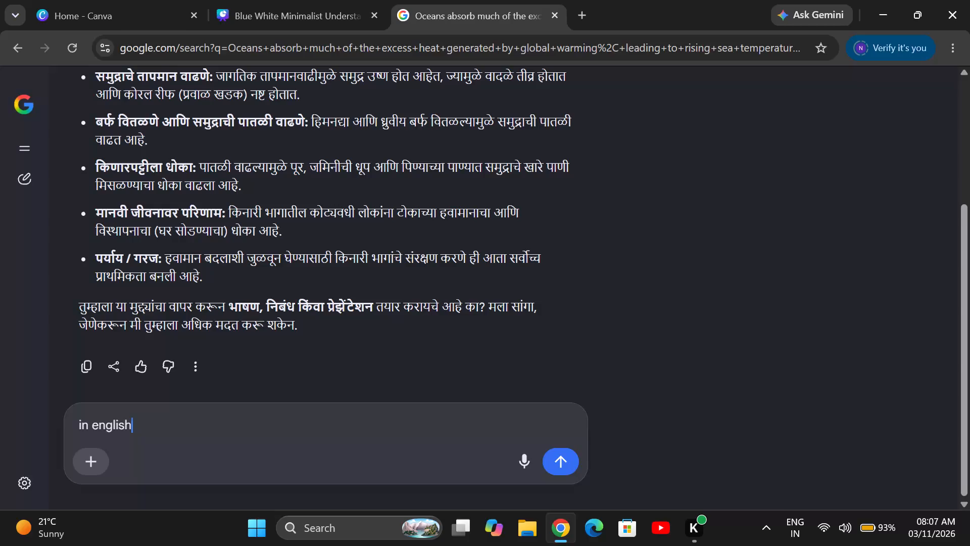
key("space")
type("de maka")
key("BackSpace")
key("BackSpace")
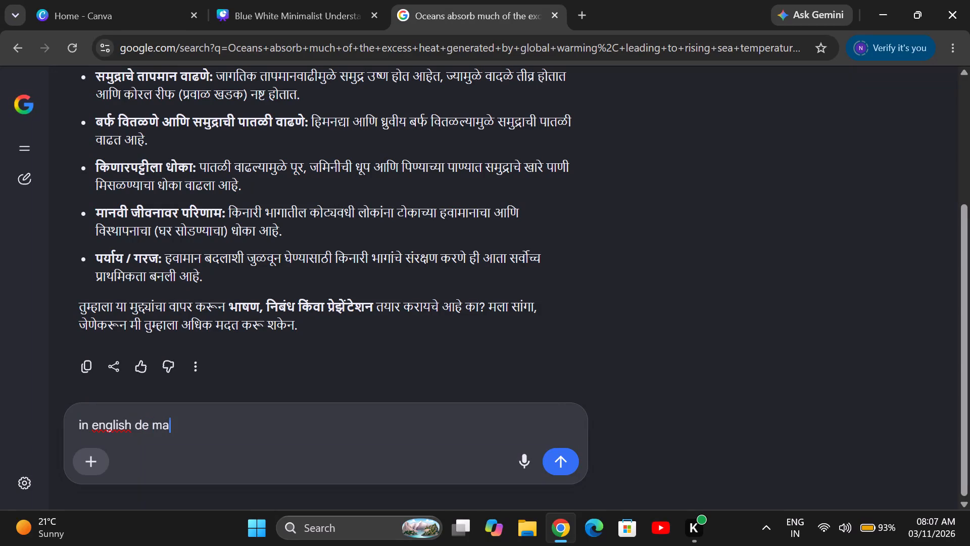
key("BackSpace")
type("uj")
type("he ppt")
key("space")
type("me")
key("space")
type("add karna")
key("space")
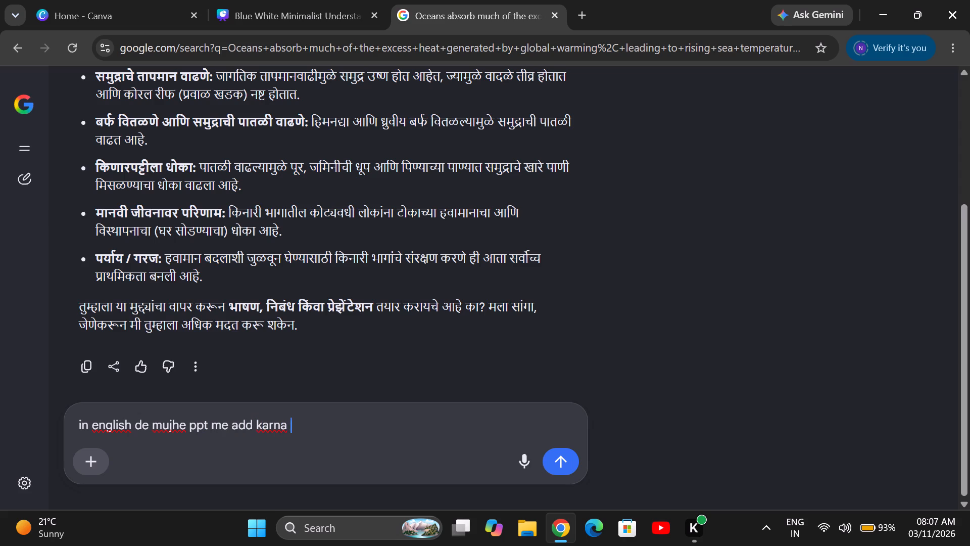
type("hai")
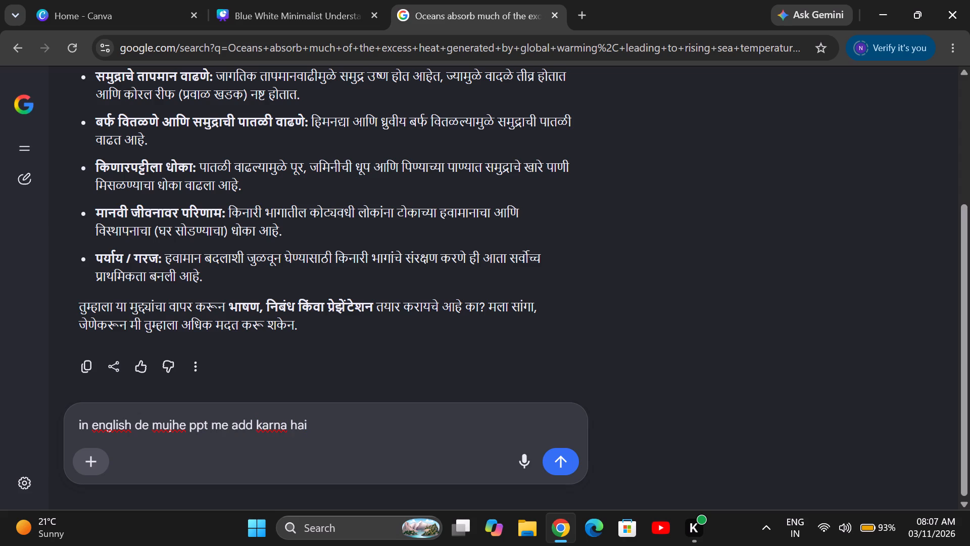
left_click(551, 447)
left_click(563, 458)
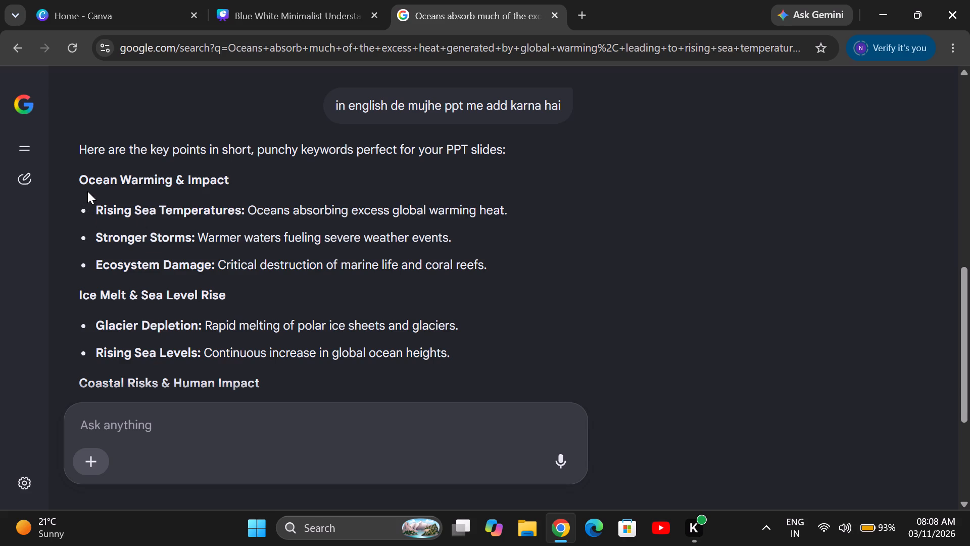
Copy the English key points from the "Ocean Warming & Impact" heading through the "Population at Risk" bullet.
scroll(114, 174, "down", 1)
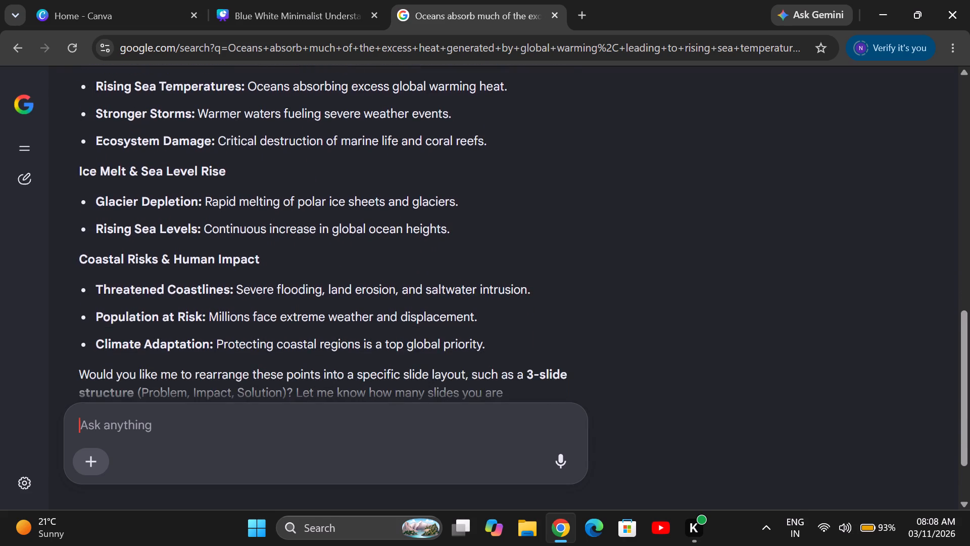
scroll(114, 174, "down", 1)
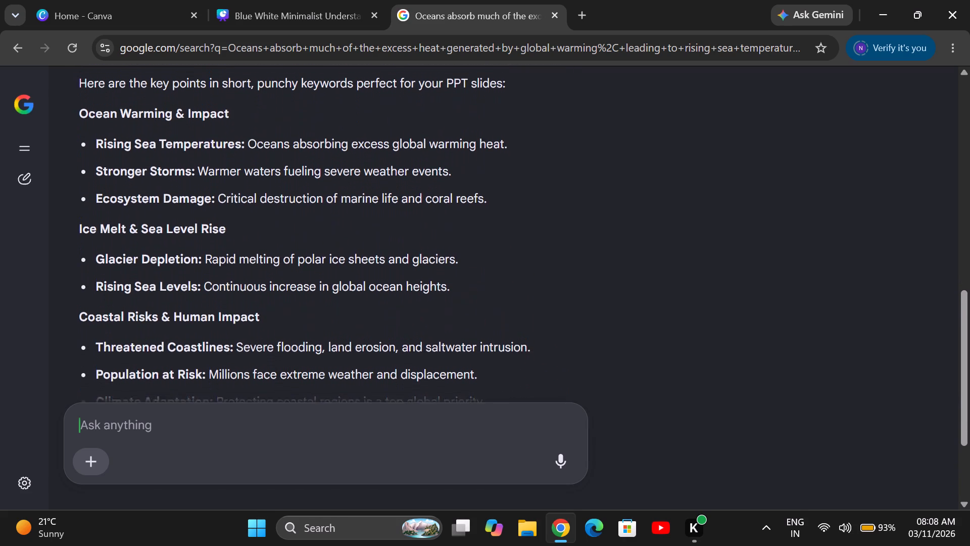
scroll(114, 174, "down", 1)
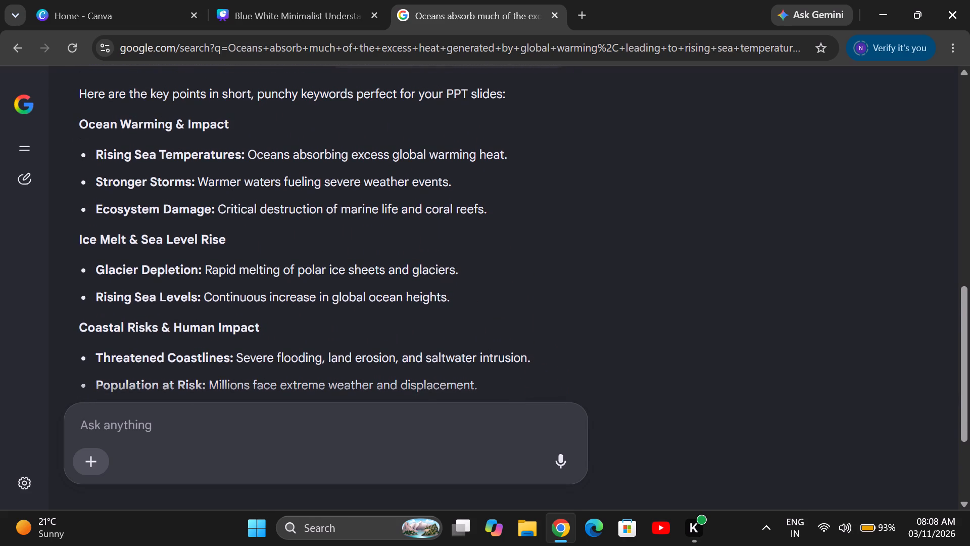
left_click_drag(80, 126, 215, 261)
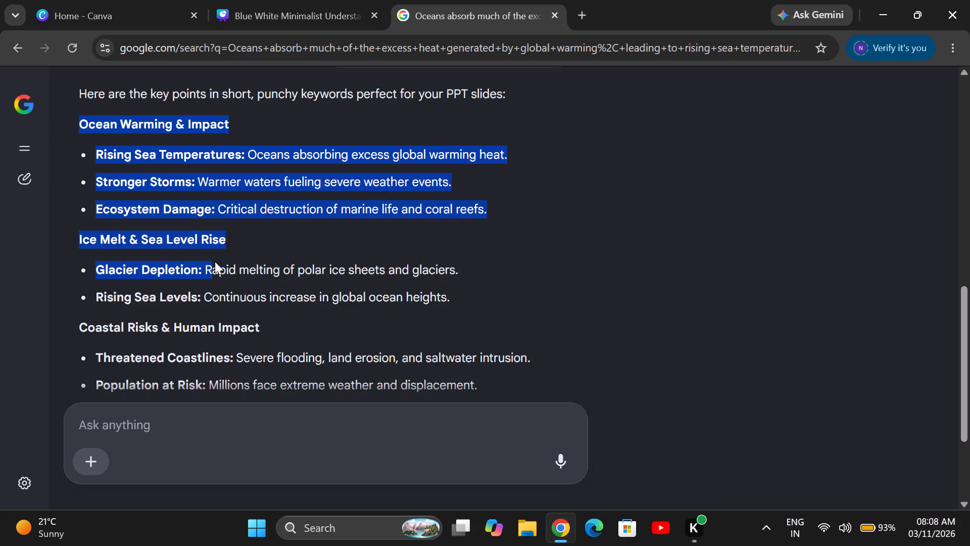
left_click_drag(215, 261, 392, 383)
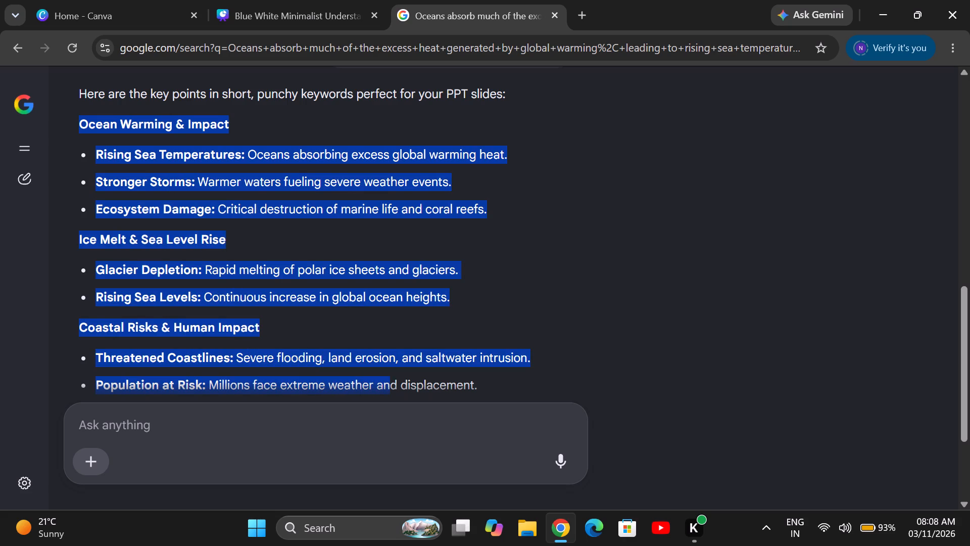
left_click_drag(392, 383, 542, 387)
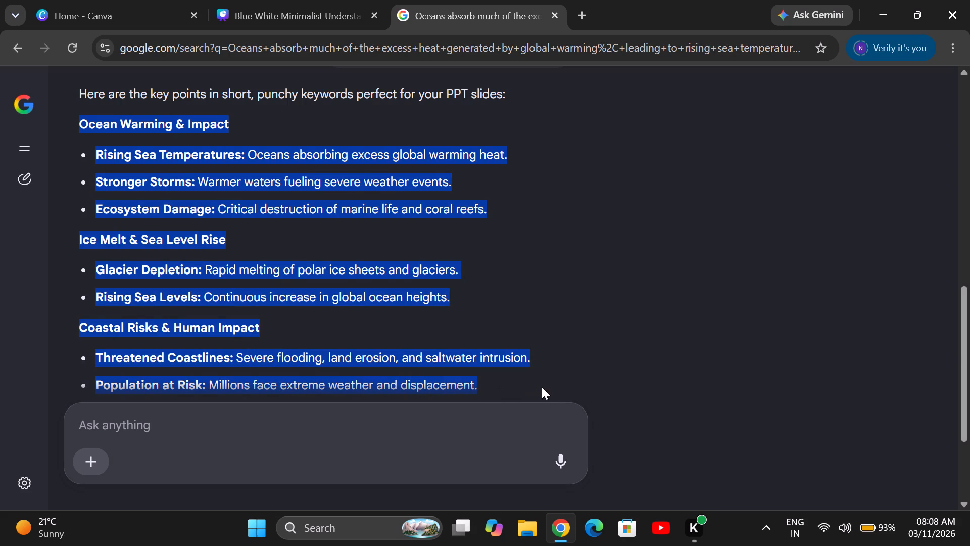
left_click_drag(542, 387, 541, 387)
key("ctrl+c")
Switch to the Canva presentation and replace the oceans paragraph above the smokestack photo with the copied key points.
left_click(314, 0)
scroll(597, 293, "down", 1)
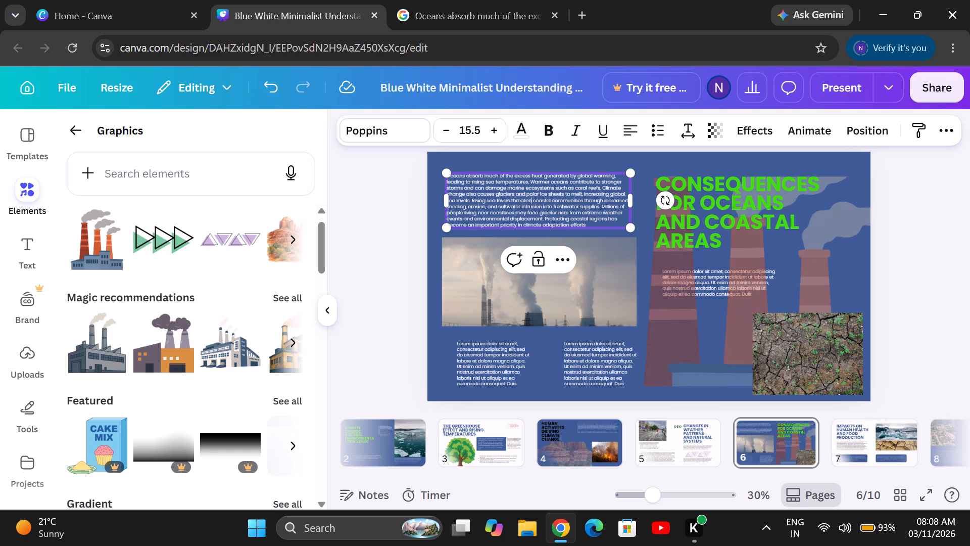
scroll(551, 222, "down", 1)
left_click(551, 221)
key("ctrl+a")
key("ctrl+v")
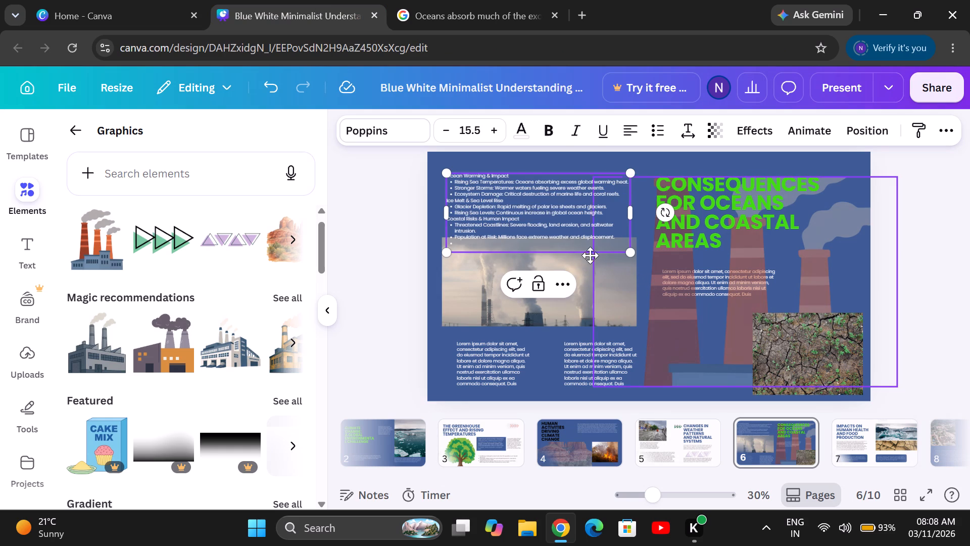
Remove the empty bullet line after the "Population at Risk" bullet in the key points text.
left_click(514, 251)
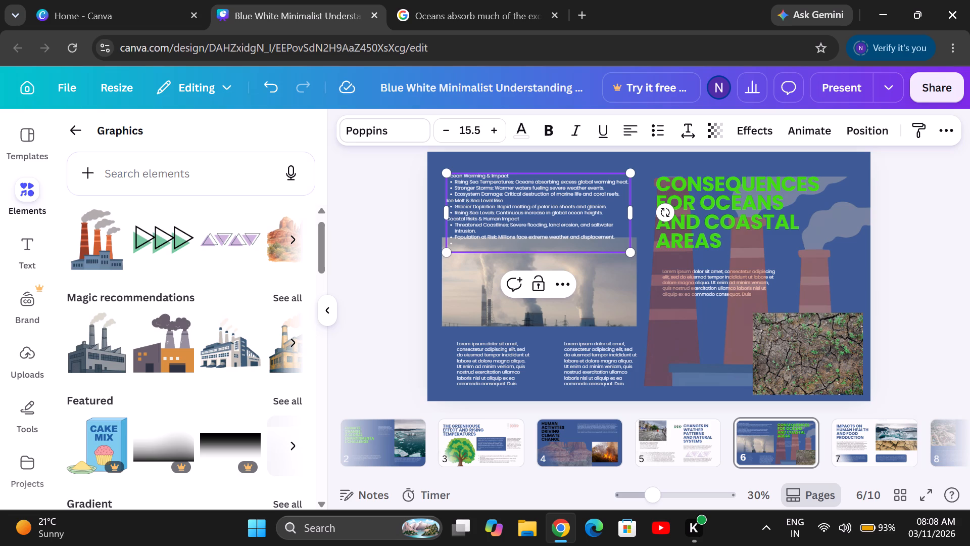
triple_click(484, 246)
left_click(506, 234)
double_click(506, 236)
left_click(614, 236)
key("Right")
key("BackSpace")
key("period")
key("Return")
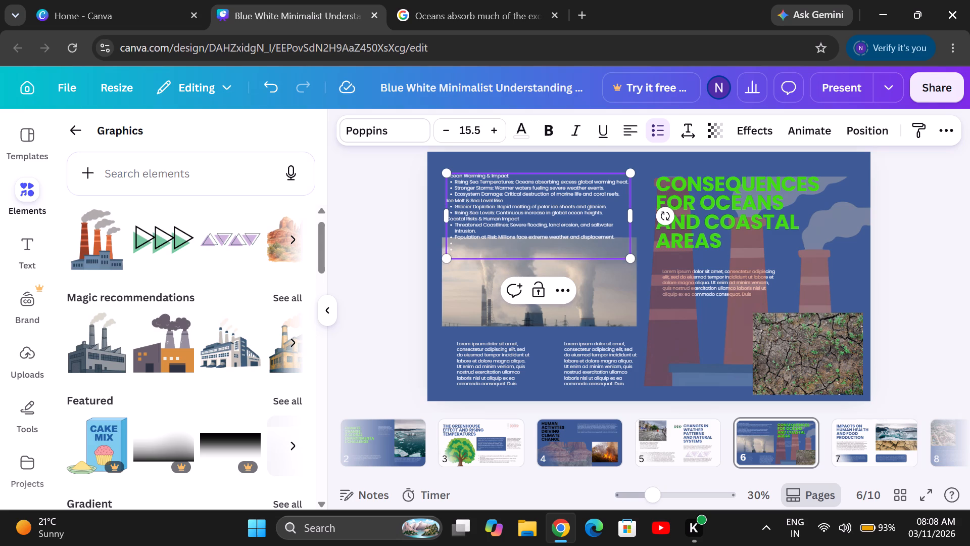
key("BackSpace")
key("Down")
key("BackSpace")
key("BackSpace")
key("BackSpace")
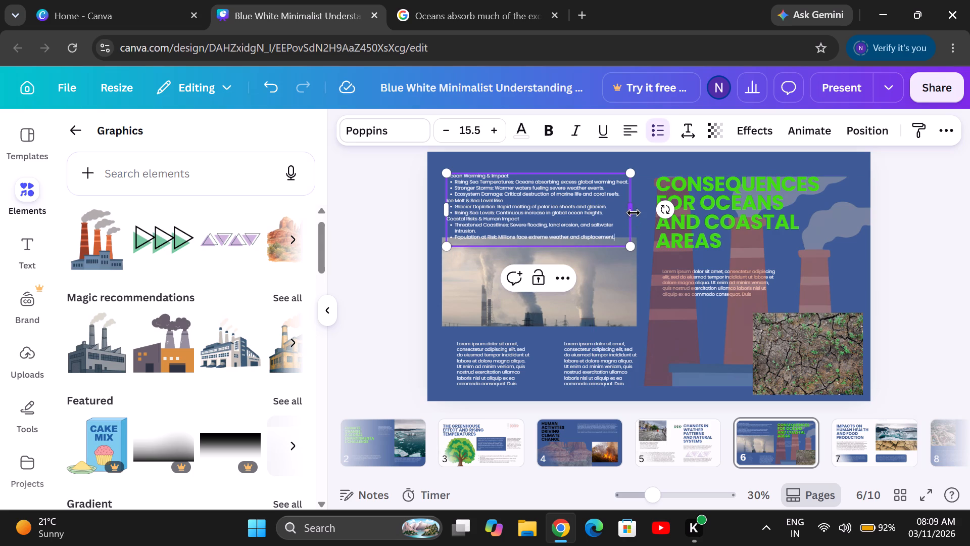
Adjust both side edges of the key points text box, making it about 830 wide and 290 high.
left_click_drag(634, 213, 665, 212)
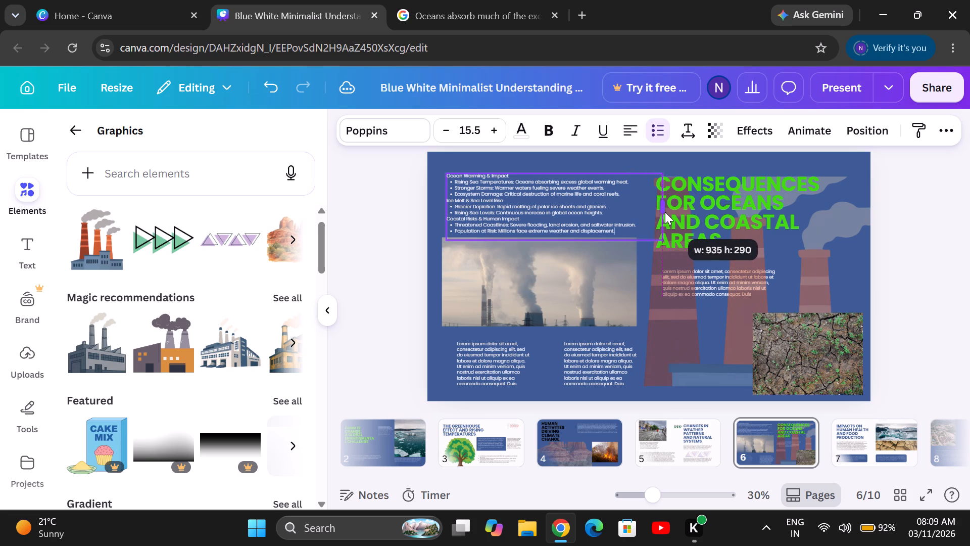
left_click_drag(665, 212, 620, 220)
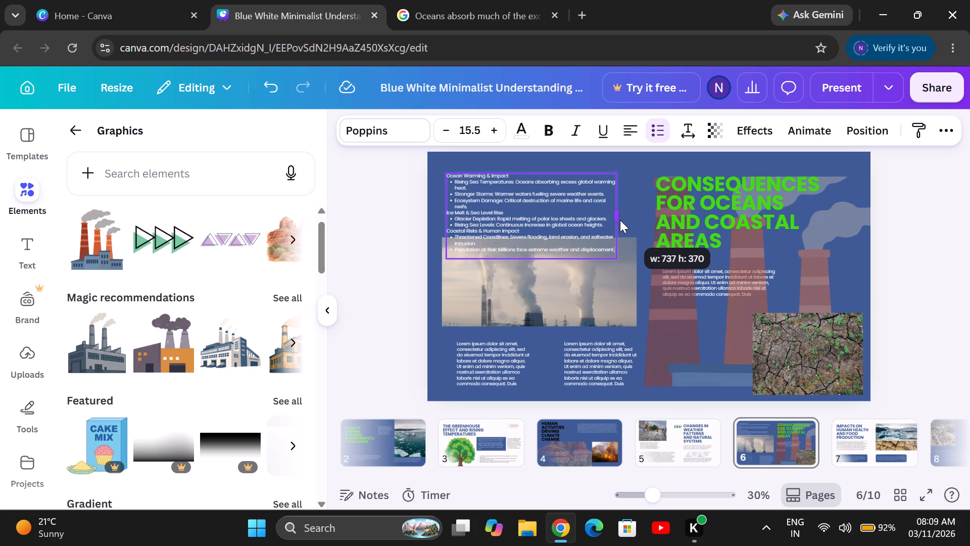
left_click_drag(620, 220, 661, 211)
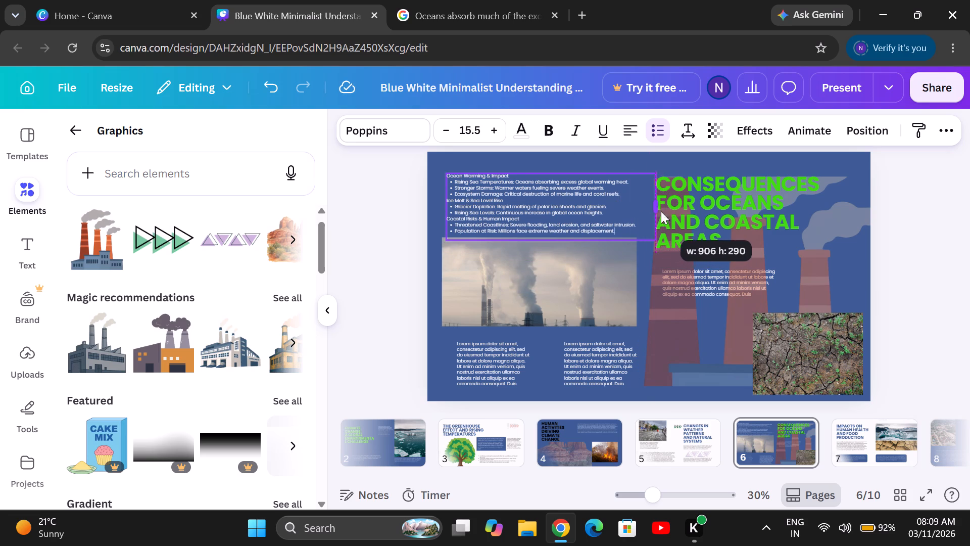
left_click_drag(661, 211, 646, 215)
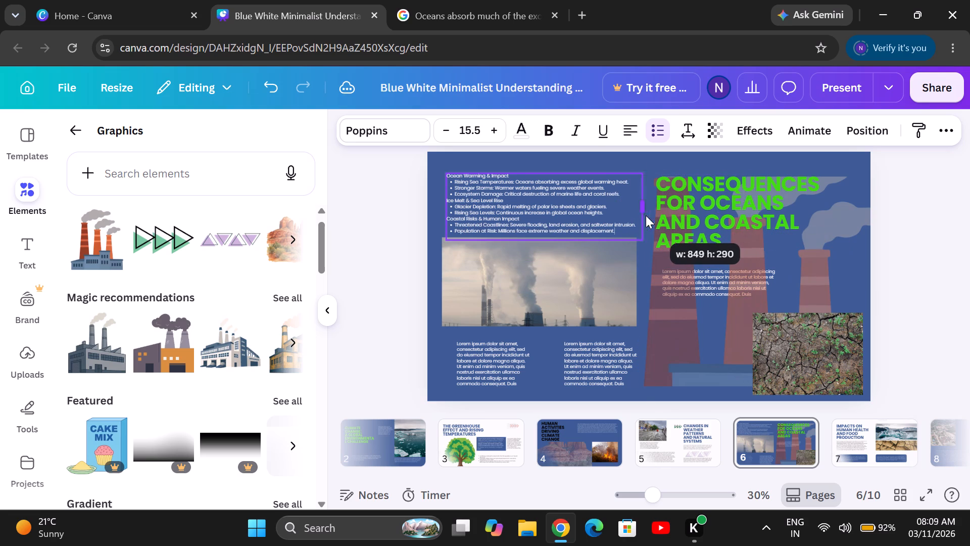
left_click_drag(646, 215, 646, 213)
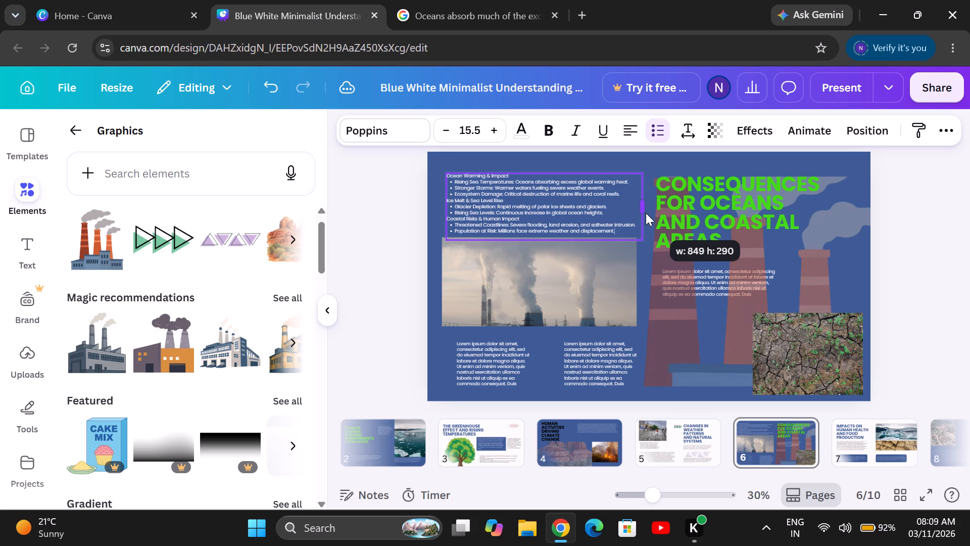
left_click_drag(646, 213, 643, 212)
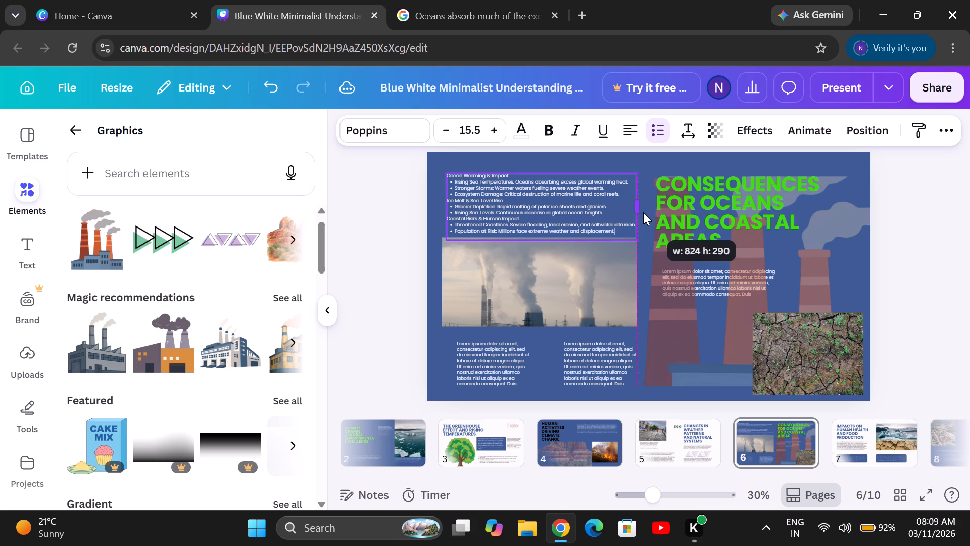
left_click_drag(643, 212, 647, 210)
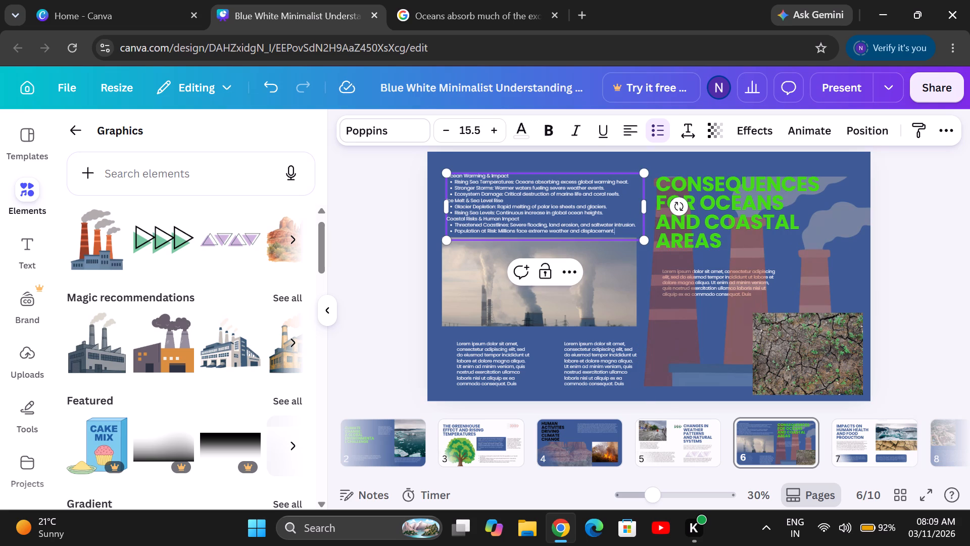
left_click_drag(445, 209, 423, 209)
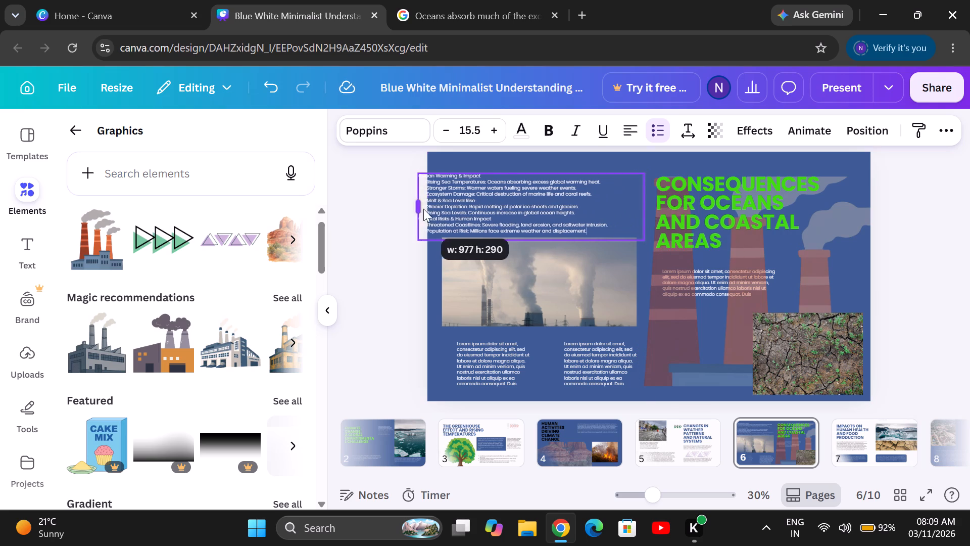
left_click_drag(423, 209, 434, 203)
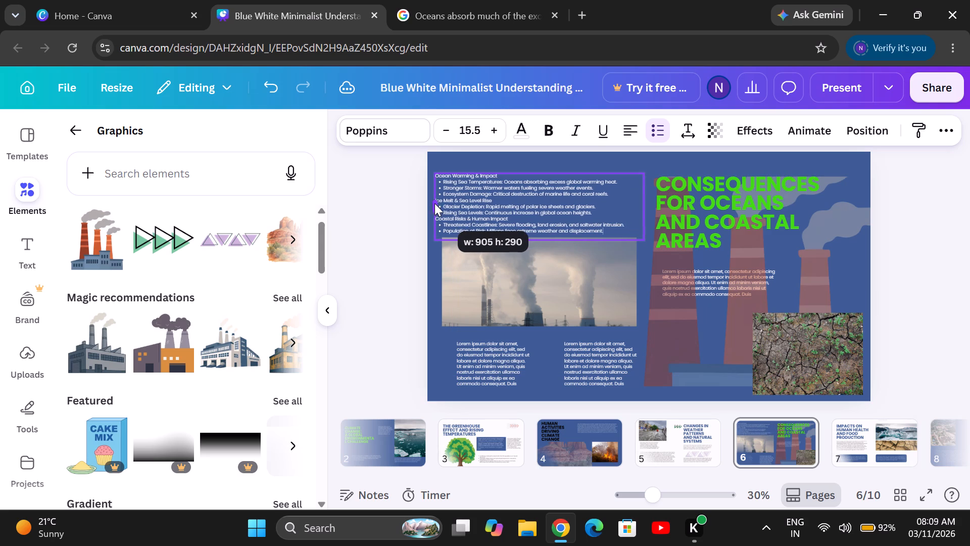
left_click_drag(434, 203, 448, 200)
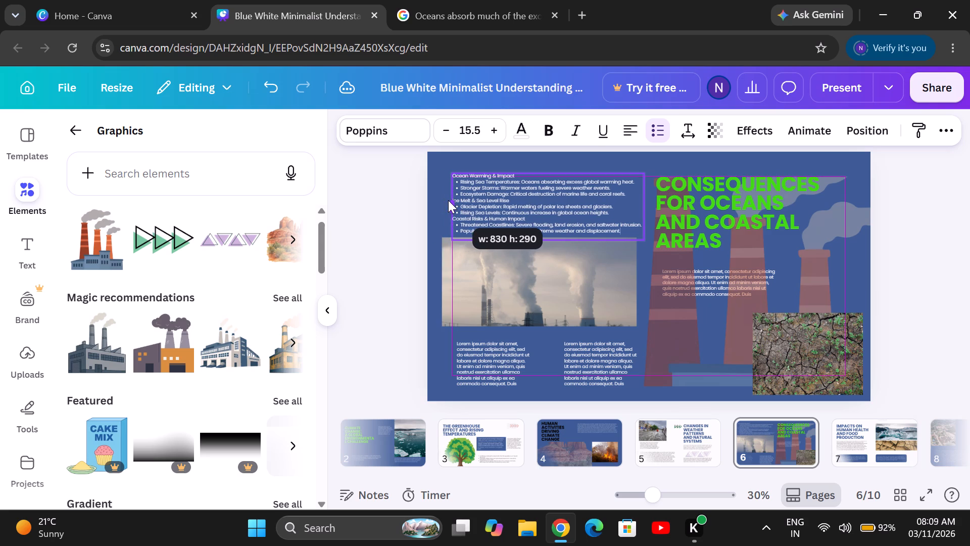
left_click_drag(448, 200, 448, 199)
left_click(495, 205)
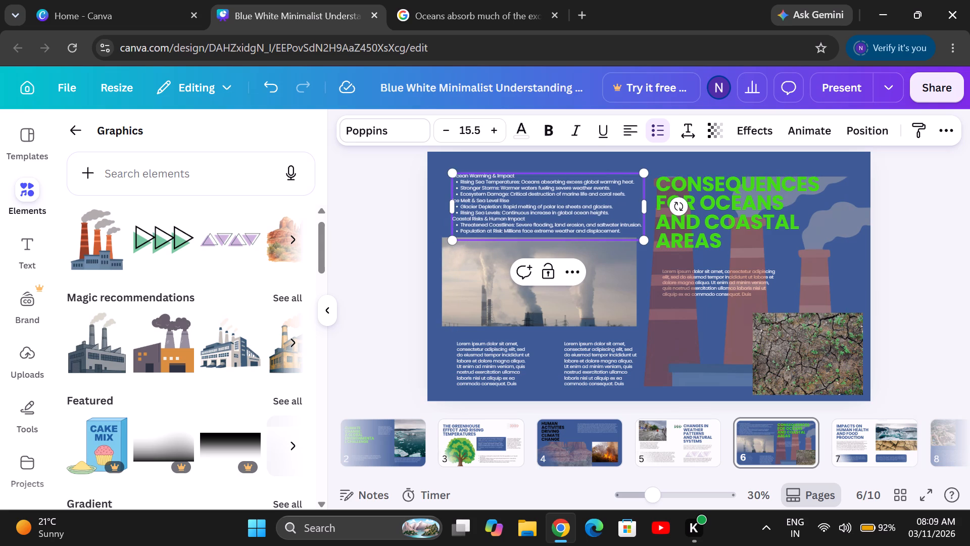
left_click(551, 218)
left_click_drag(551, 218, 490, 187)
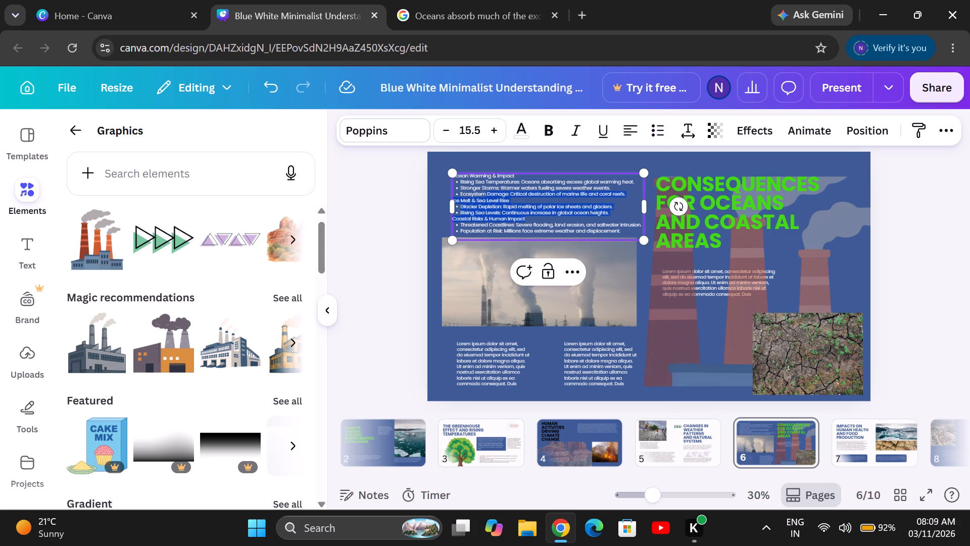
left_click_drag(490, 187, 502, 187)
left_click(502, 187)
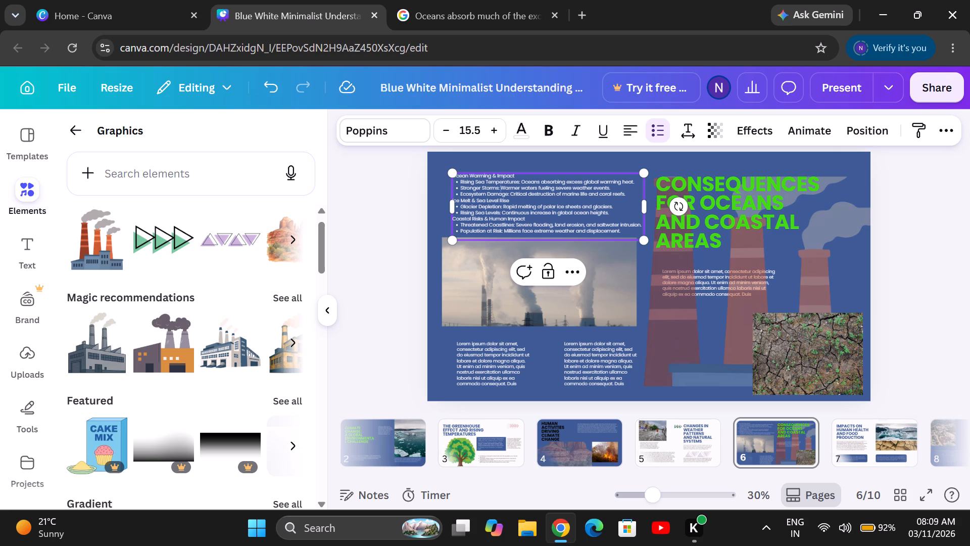
Colour the "Ocean Warming & Impact" heading in the key points text with custom yellow #E7D806.
double_click(477, 176)
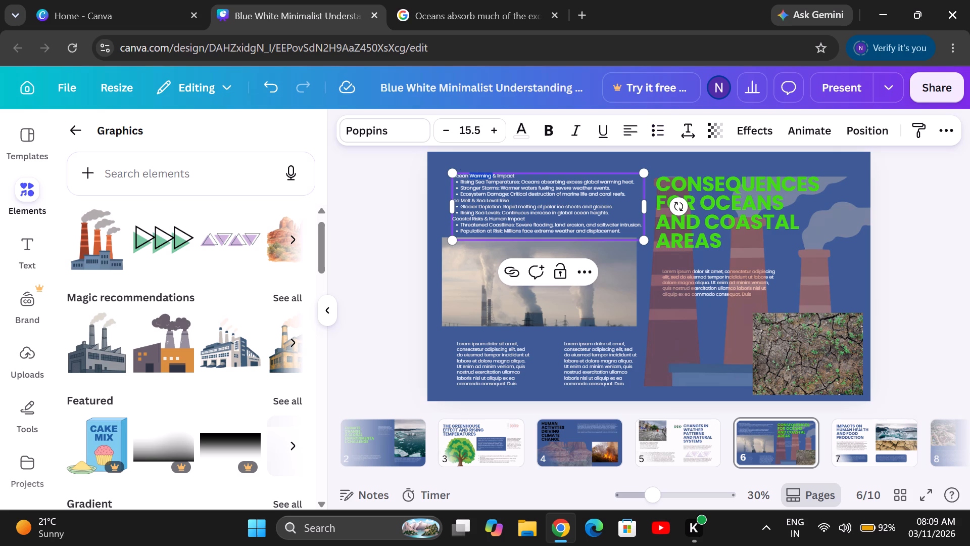
left_click(514, 175)
left_click_drag(514, 175, 476, 179)
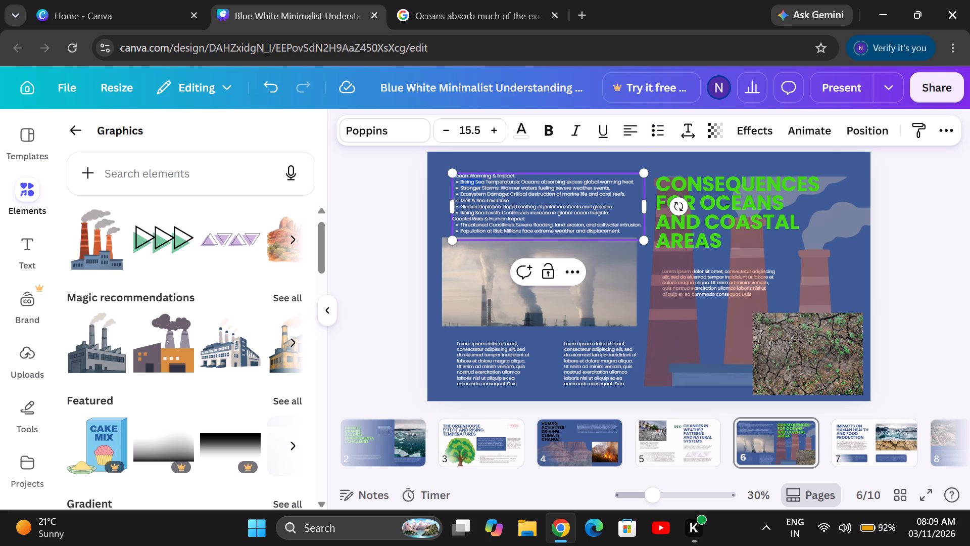
left_click_drag(476, 179, 451, 177)
left_click_drag(451, 177, 452, 177)
left_click(527, 132)
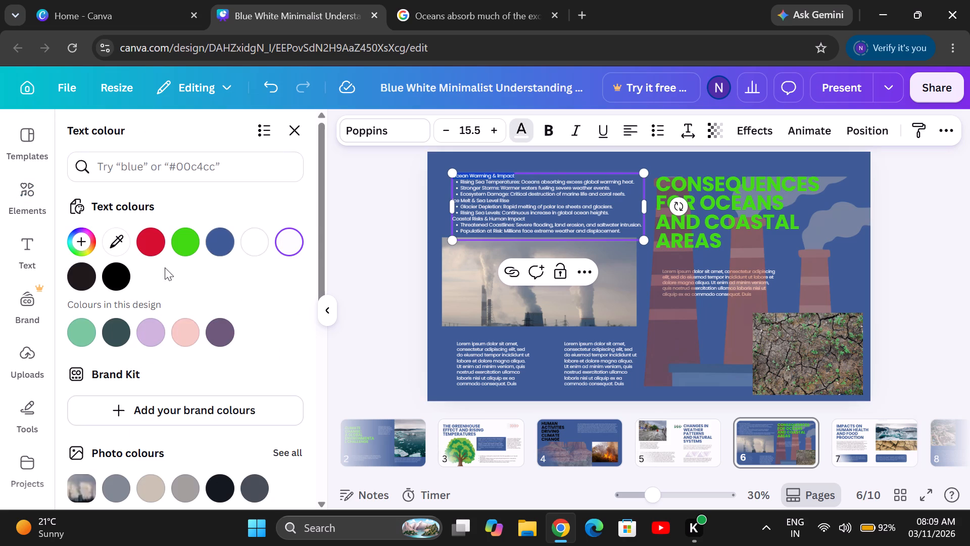
left_click(142, 241)
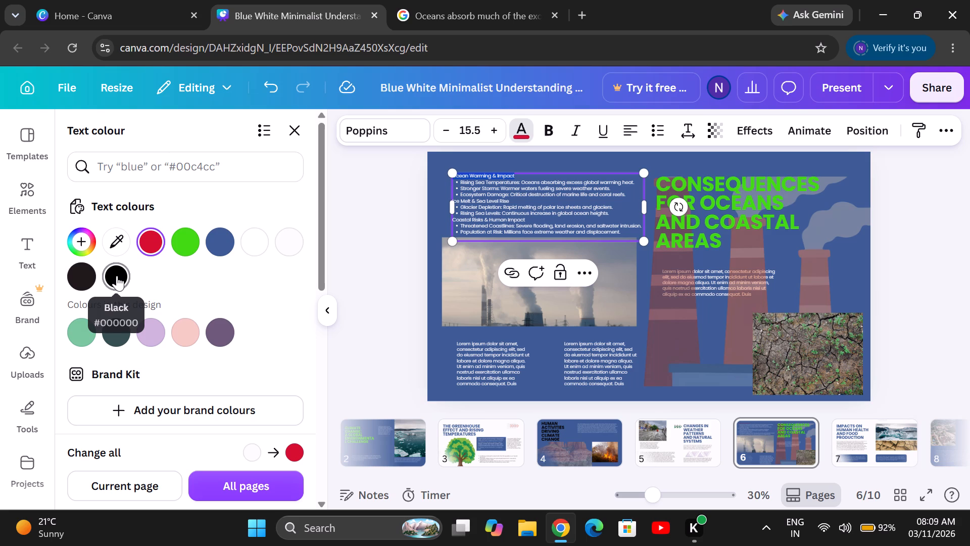
left_click(117, 276)
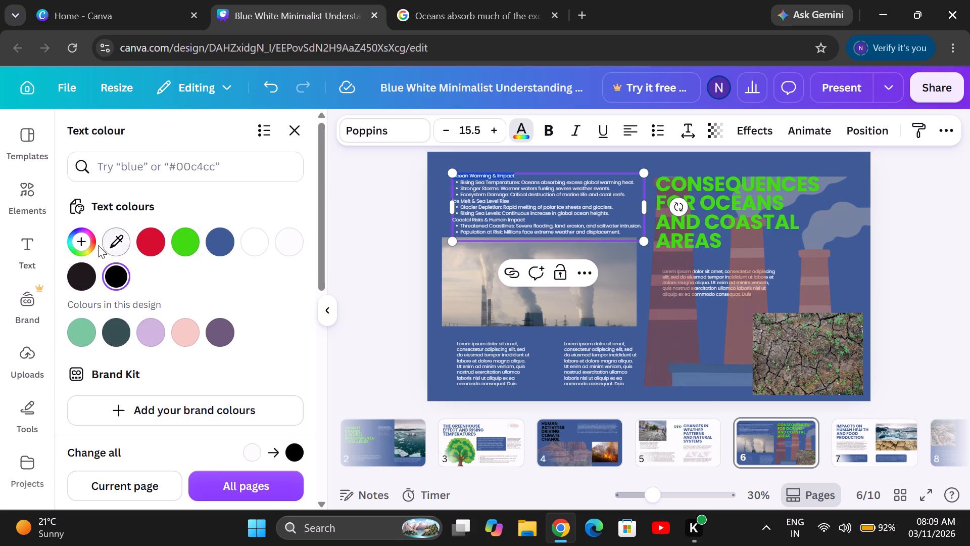
left_click(84, 243)
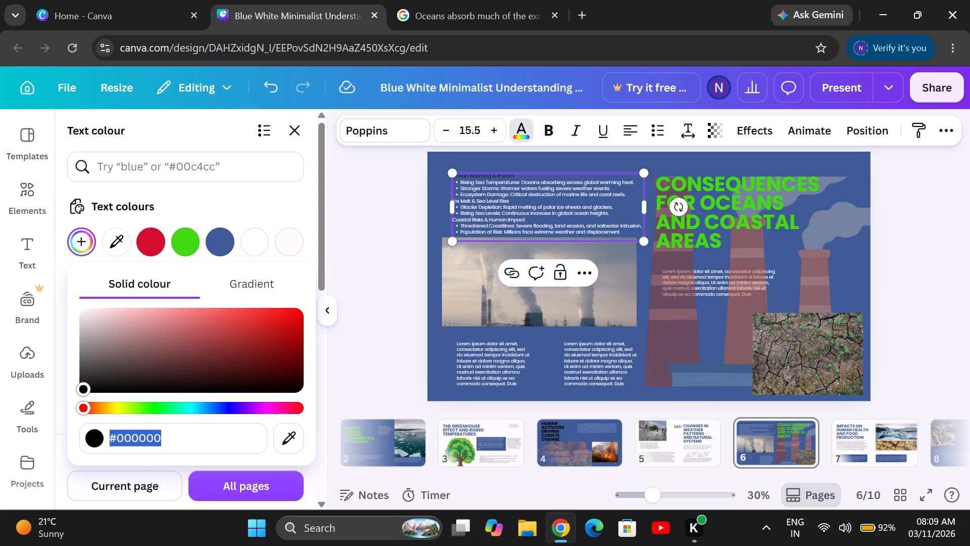
left_click(114, 410)
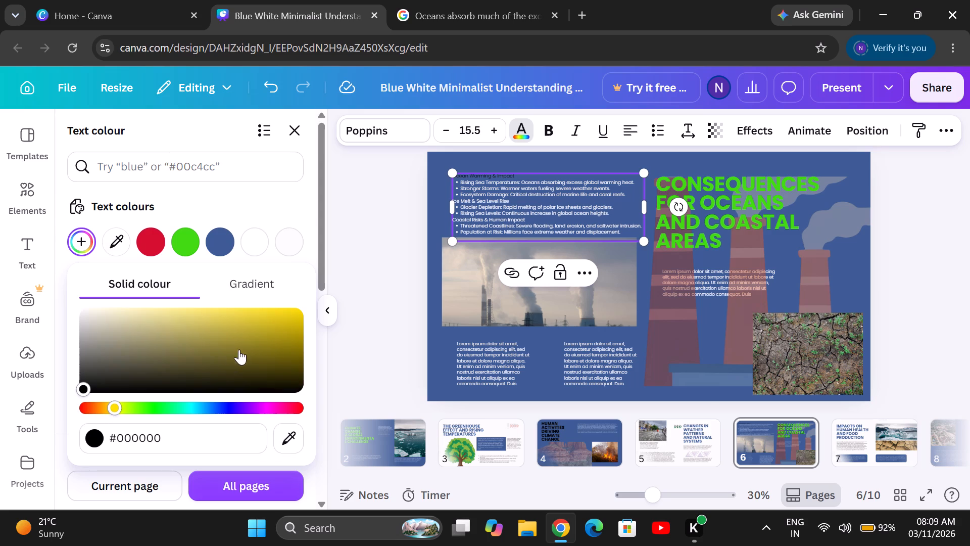
left_click(287, 320)
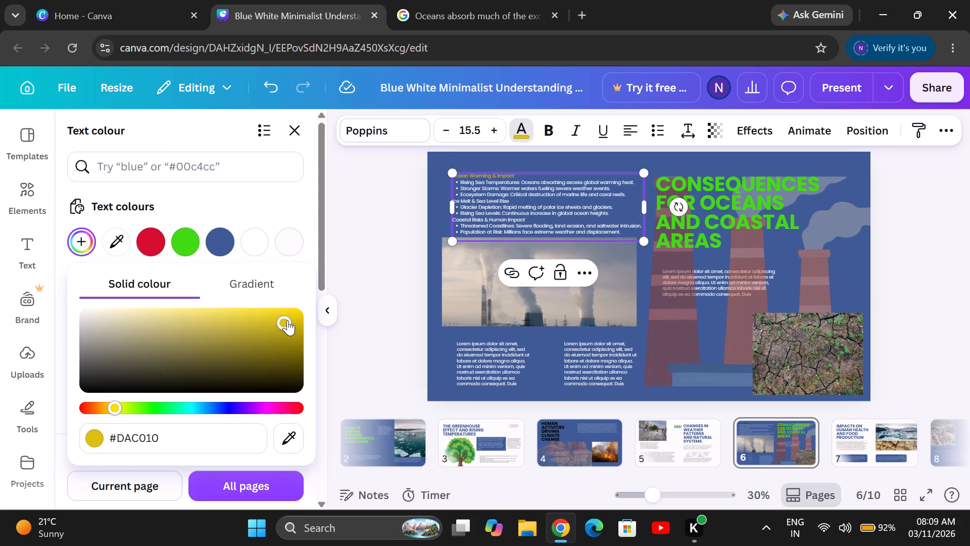
left_click(293, 312)
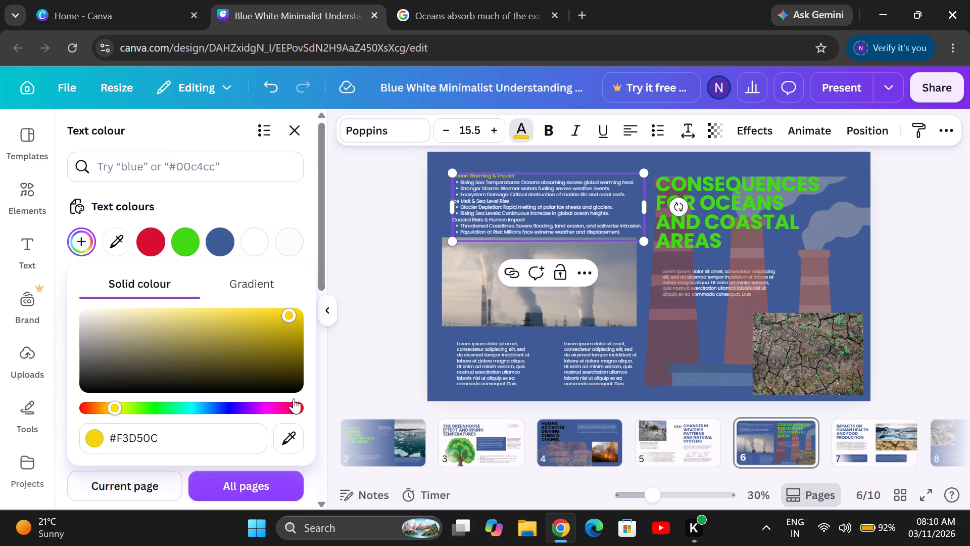
left_click(272, 407)
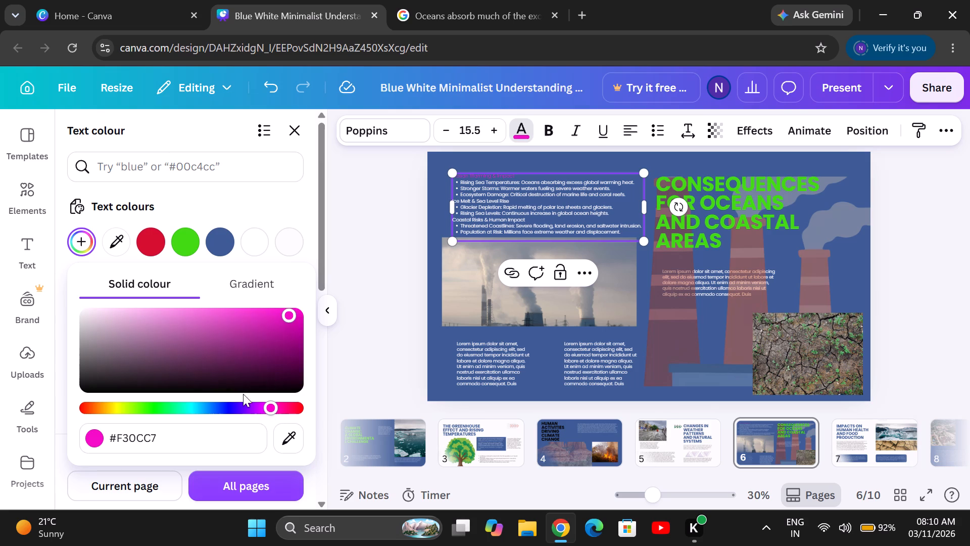
left_click(113, 409)
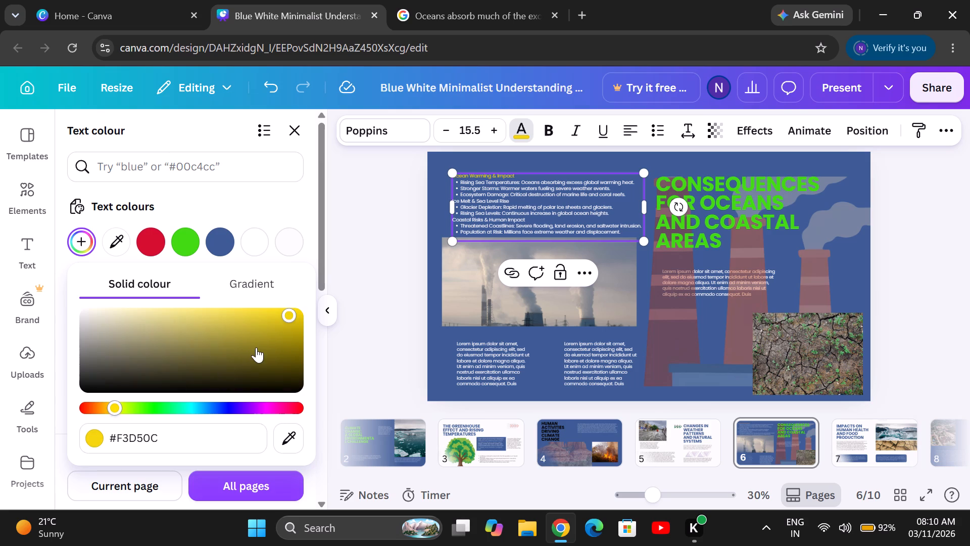
left_click(101, 405)
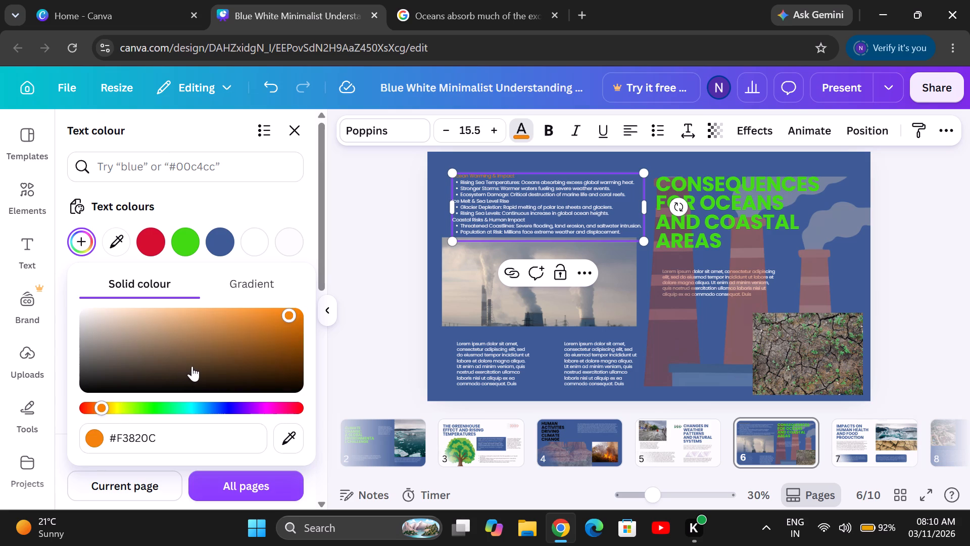
left_click(115, 409)
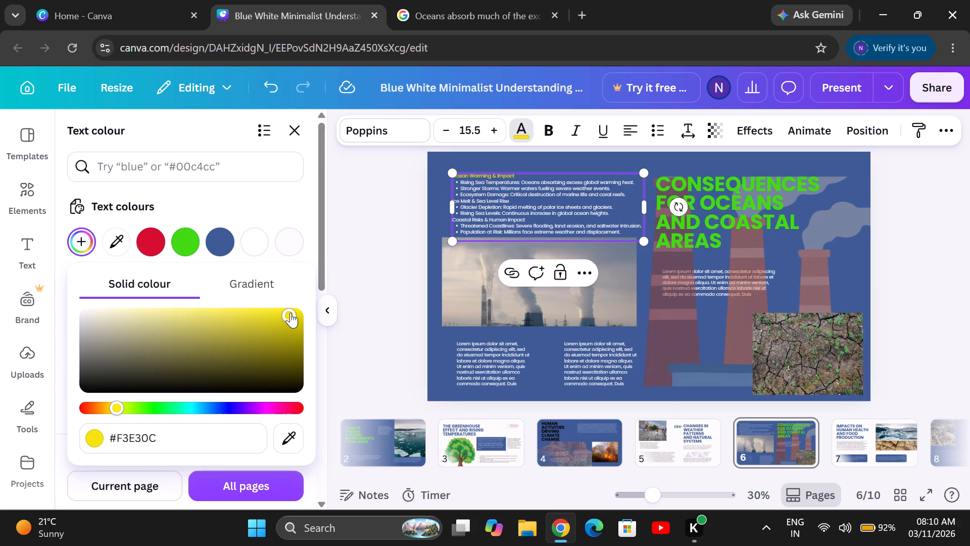
left_click_drag(290, 312, 298, 316)
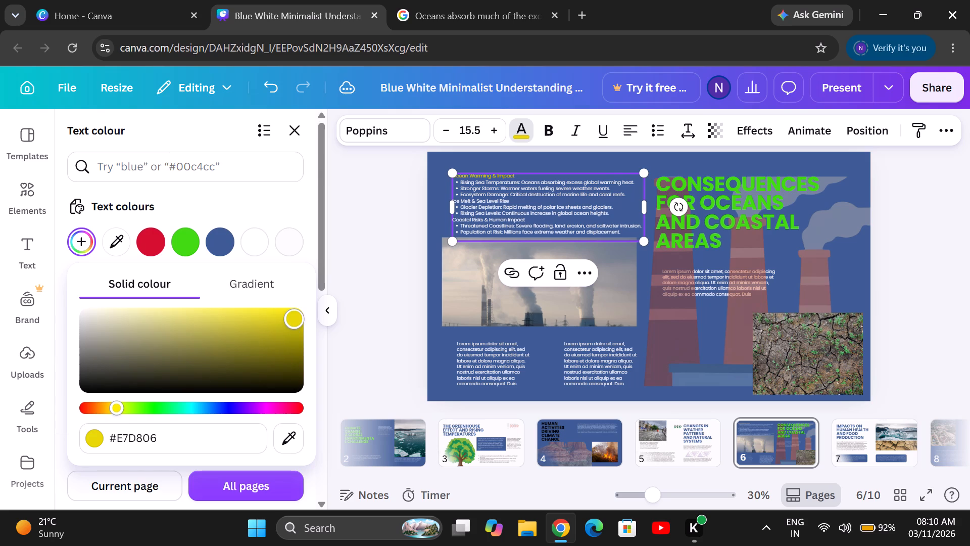
left_click_drag(298, 316, 298, 315)
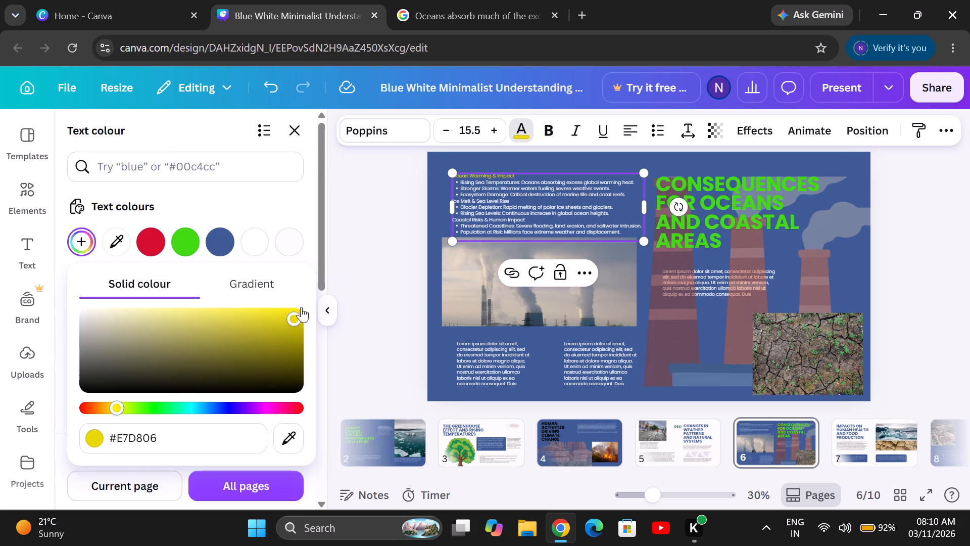
Apply the same yellow #E7D806 to the "Ice Melt & Sea Level Rise" heading in the key points text.
double_click(492, 202)
double_click(492, 202)
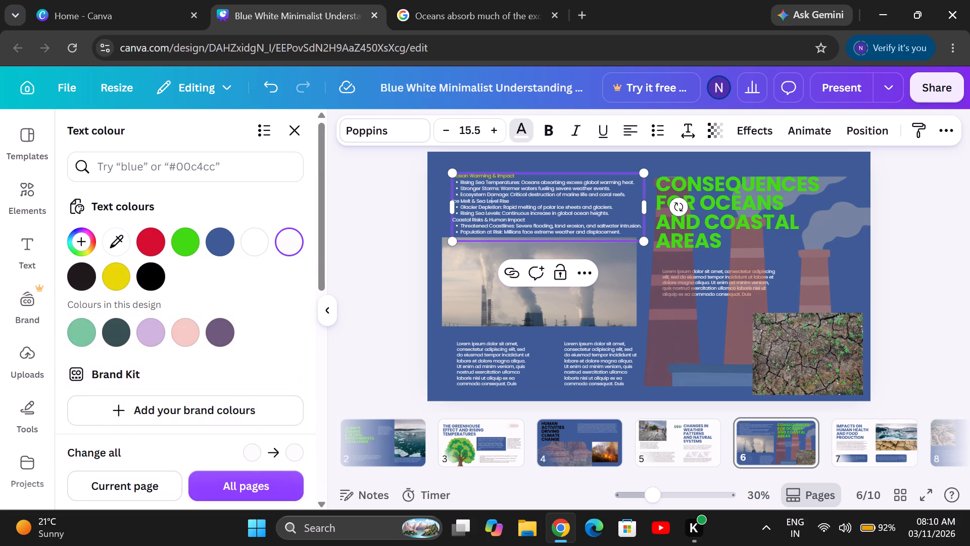
left_click_drag(510, 202, 475, 207)
left_click_drag(475, 207, 451, 199)
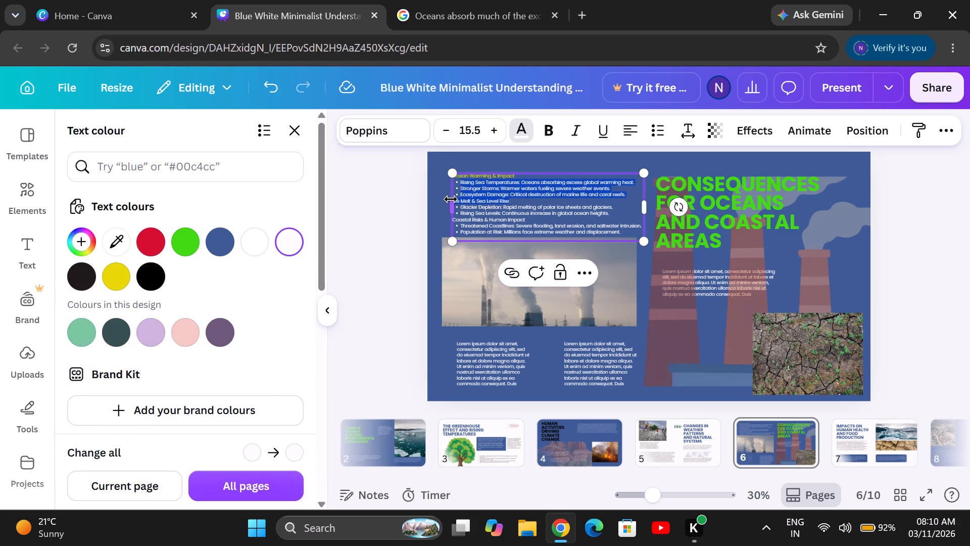
left_click_drag(451, 199, 455, 130)
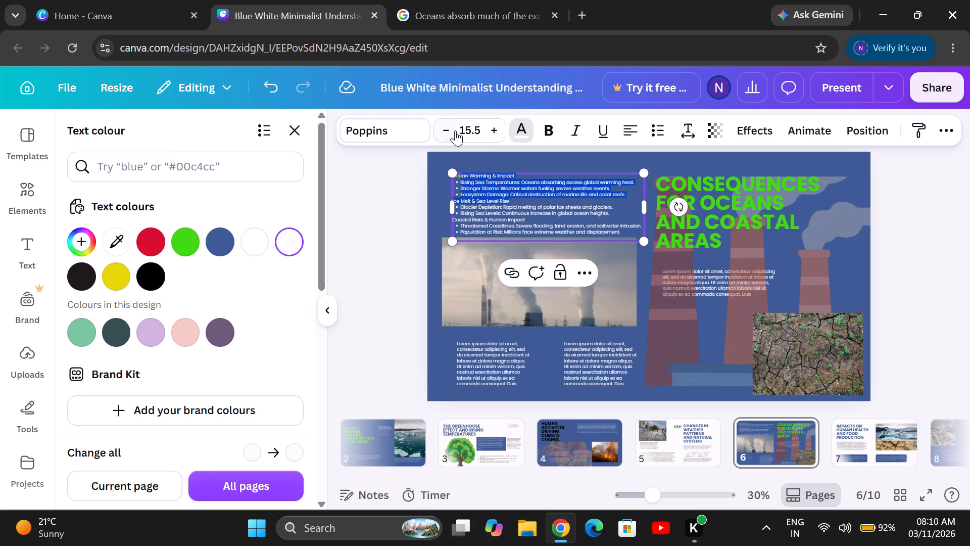
left_click_drag(455, 130, 466, 100)
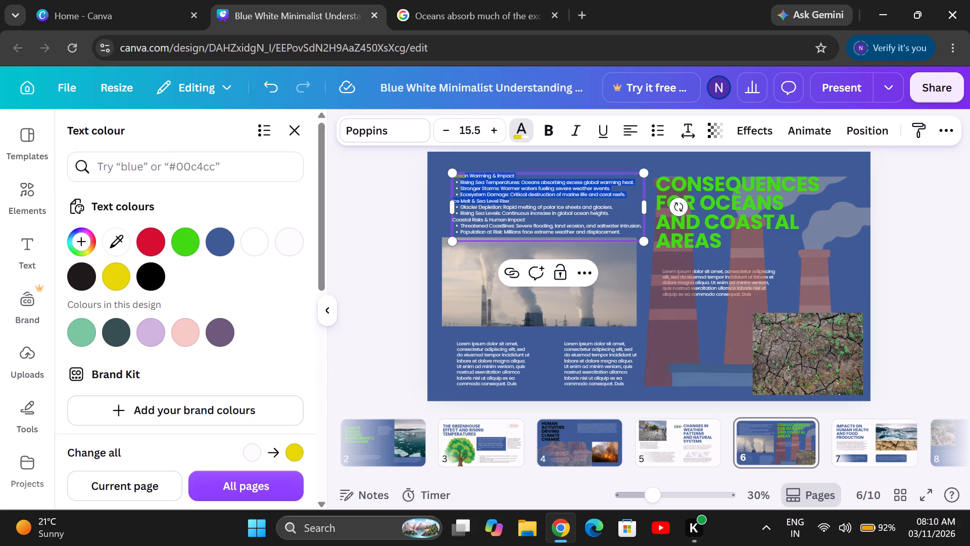
left_click(509, 198)
triple_click(507, 201)
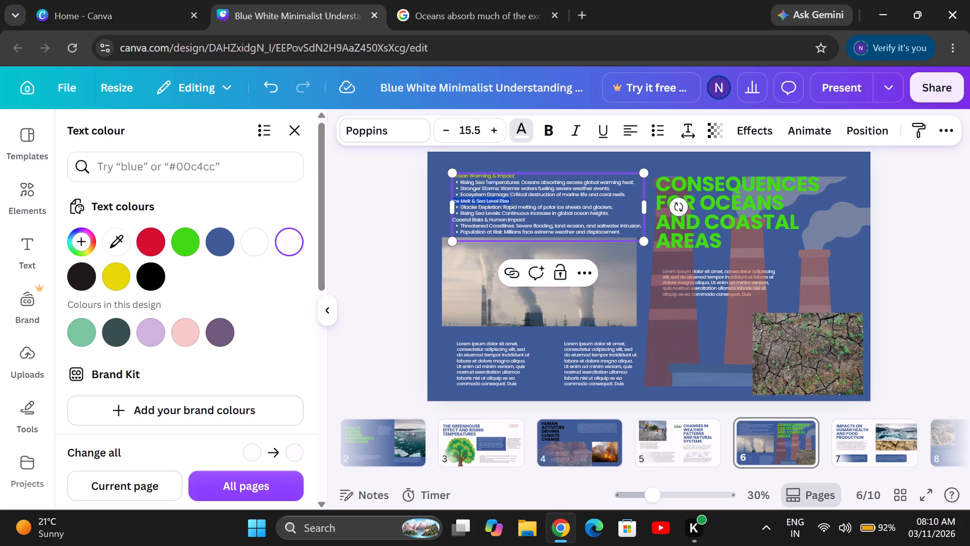
left_click(520, 130)
left_click(520, 130)
left_click(520, 130)
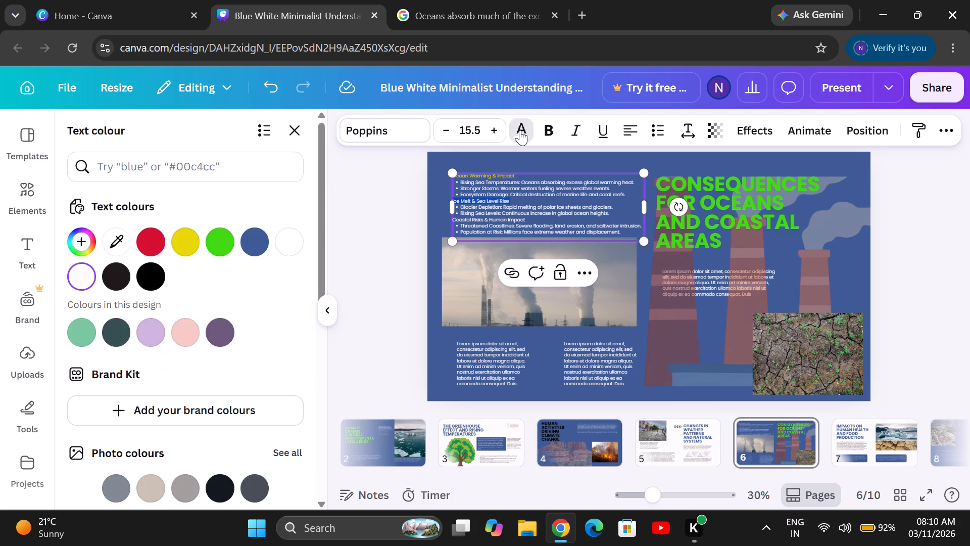
left_click(520, 130)
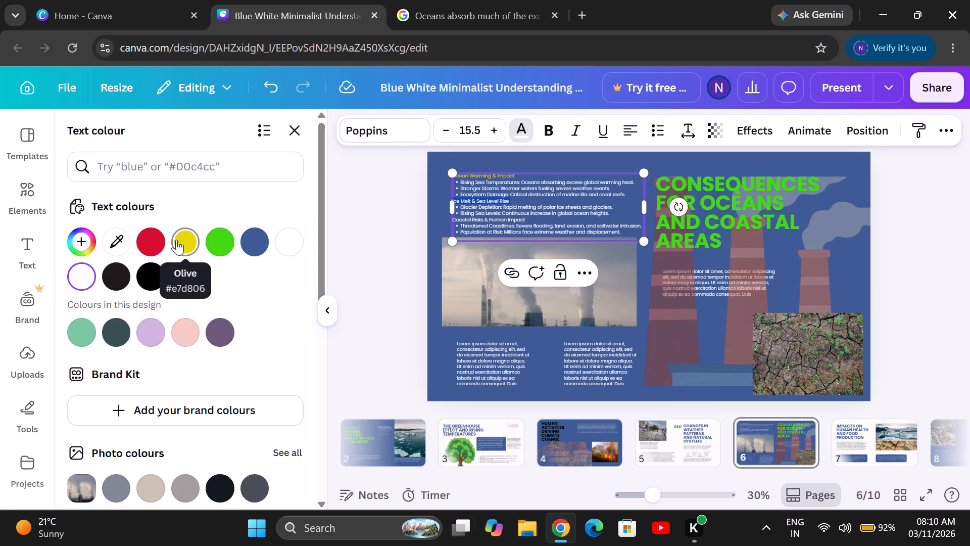
left_click(176, 239)
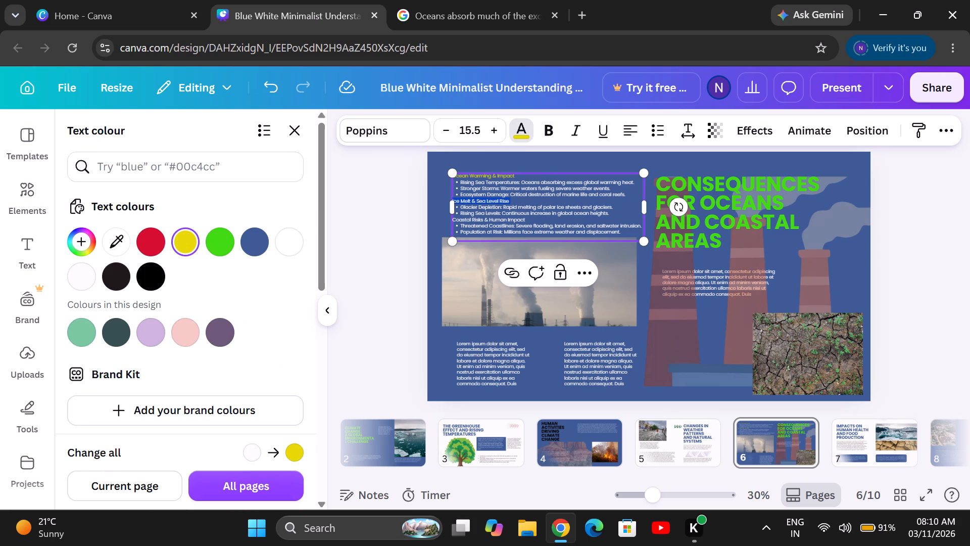
Apply the same yellow #E7D806 to the "Coastal Risks & Human Impact" heading and close the colour settings.
double_click(456, 218)
triple_click(456, 218)
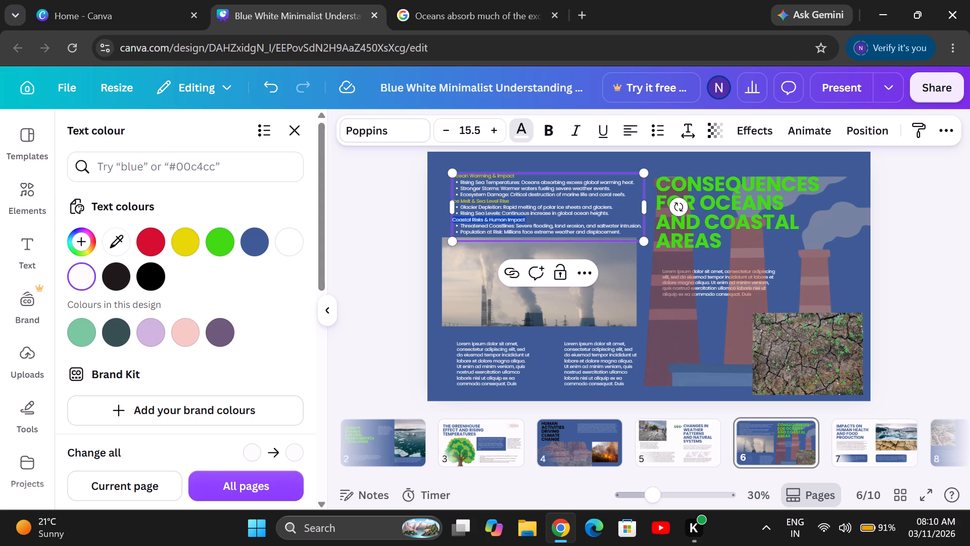
left_click(181, 248)
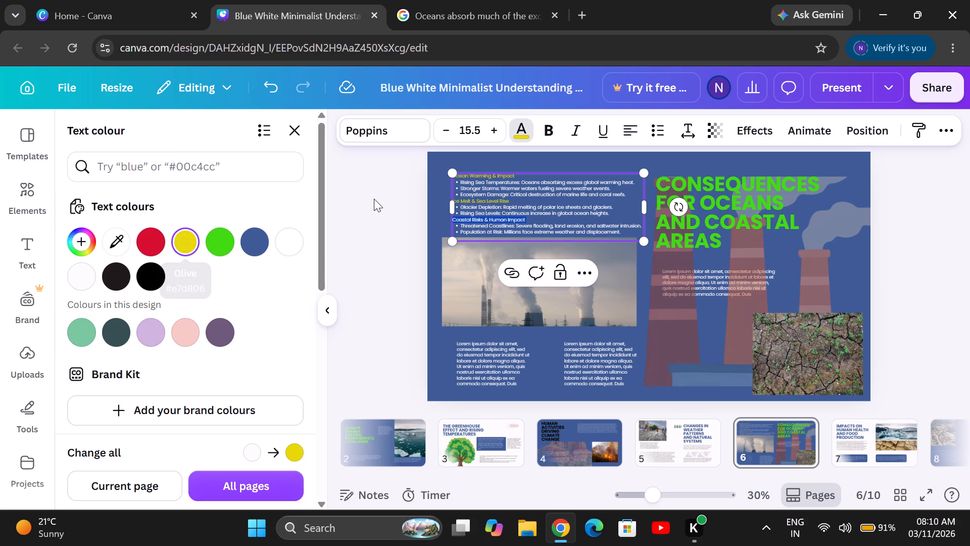
left_click(374, 199)
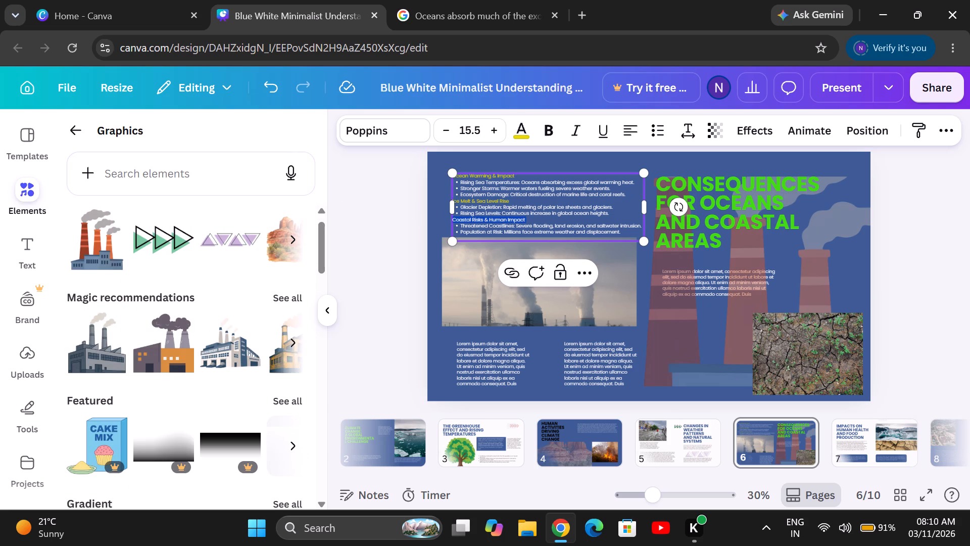
Increase the font size of the "Ocean Warming & Impact" heading to 18.5.
left_click(537, 223)
left_click_drag(573, 228, 568, 218)
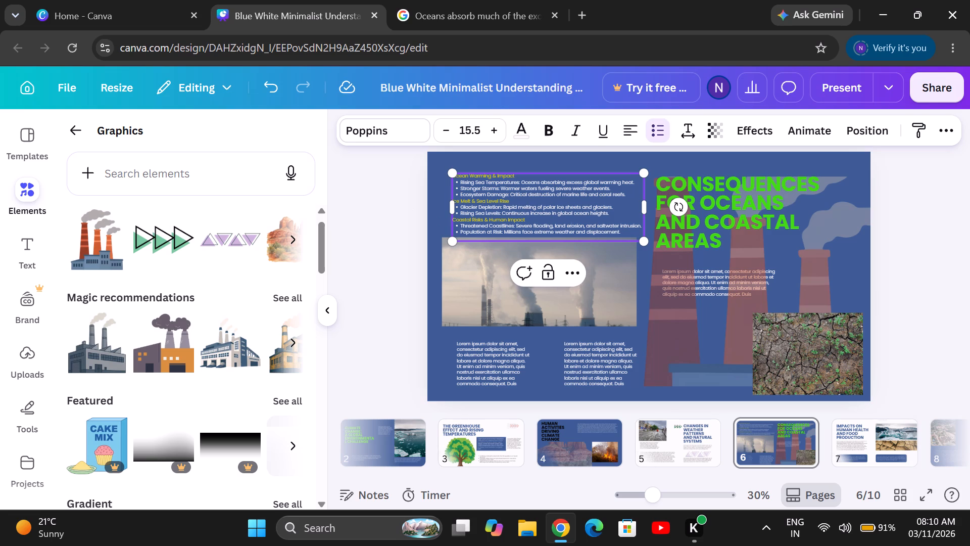
left_click_drag(568, 218, 520, 113)
left_click_drag(520, 113, 499, 129)
left_click(499, 129)
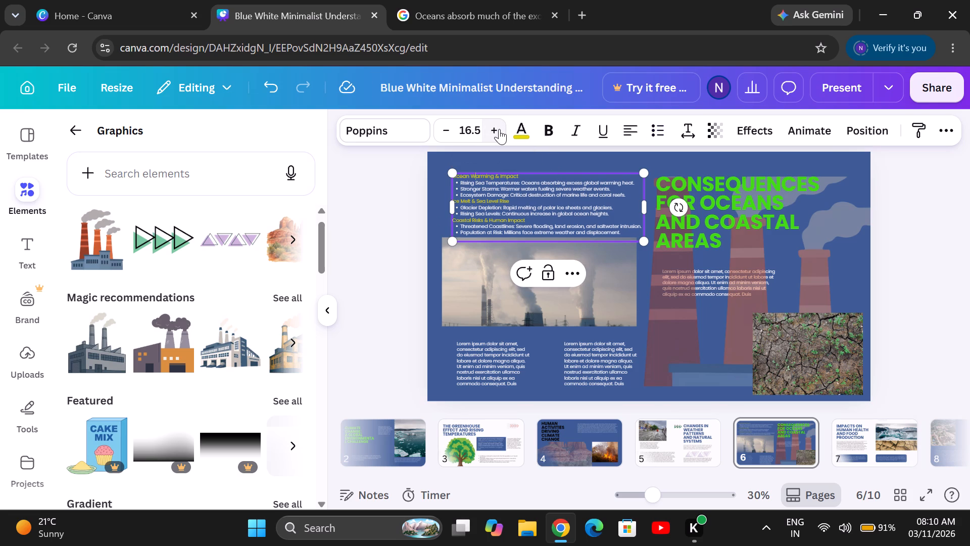
left_click(499, 129)
left_click(499, 129)
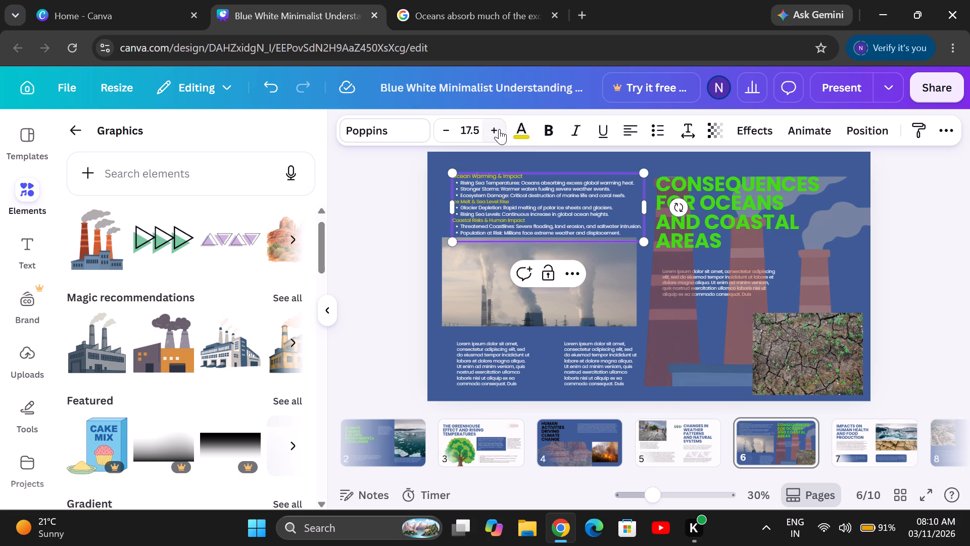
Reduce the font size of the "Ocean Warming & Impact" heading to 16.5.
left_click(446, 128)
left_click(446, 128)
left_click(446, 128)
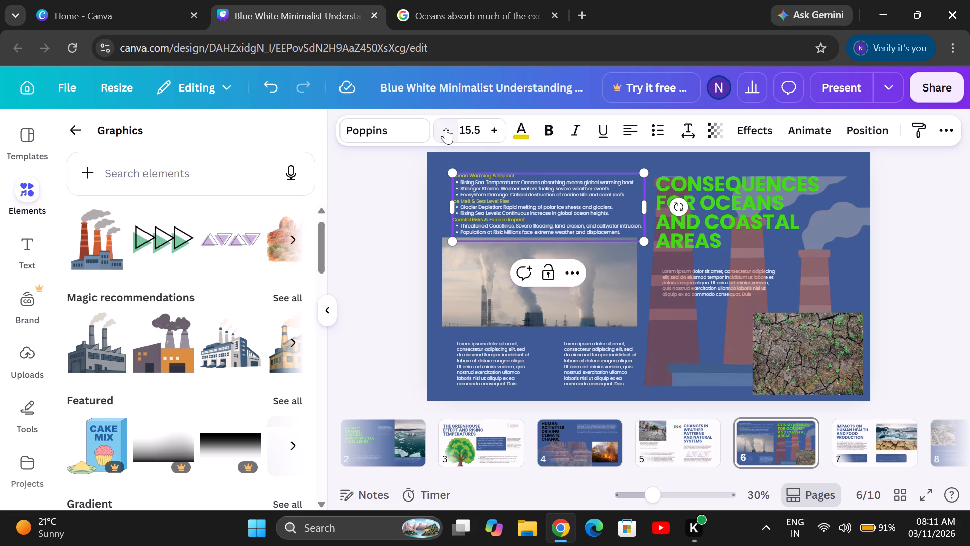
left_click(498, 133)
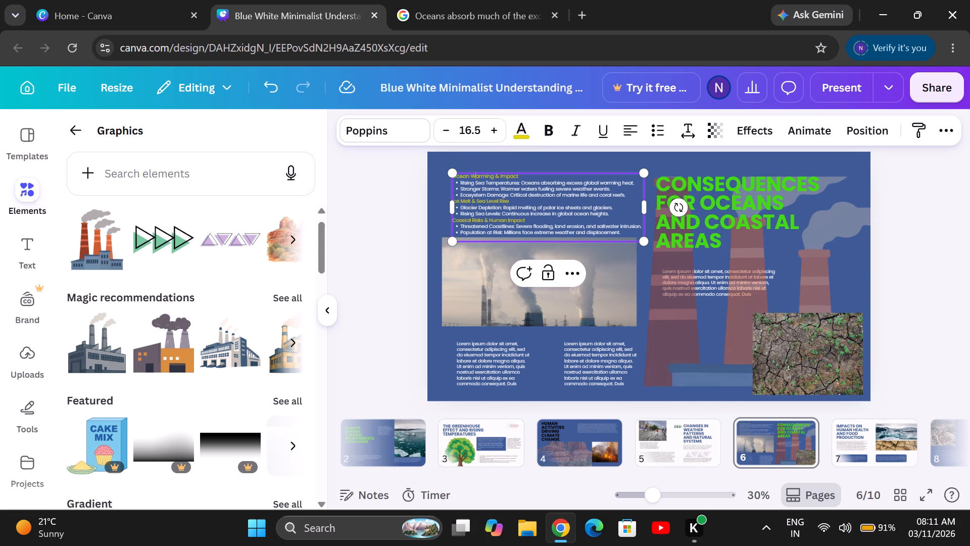
Increase the font size of the "Ice Melt & Sea Level Rise" heading to 17.5.
left_click(509, 208)
left_click(506, 200)
double_click(458, 199)
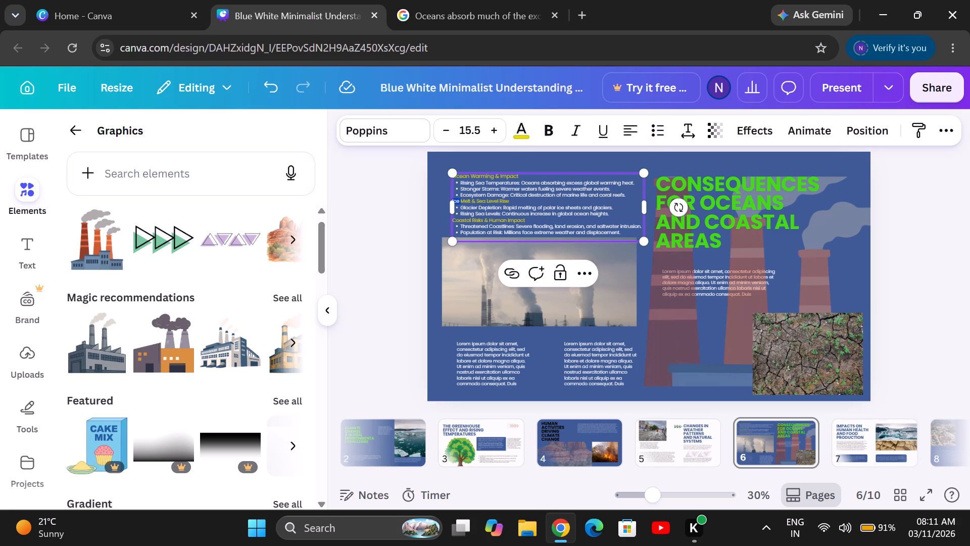
double_click(458, 199)
triple_click(458, 199)
left_click(492, 129)
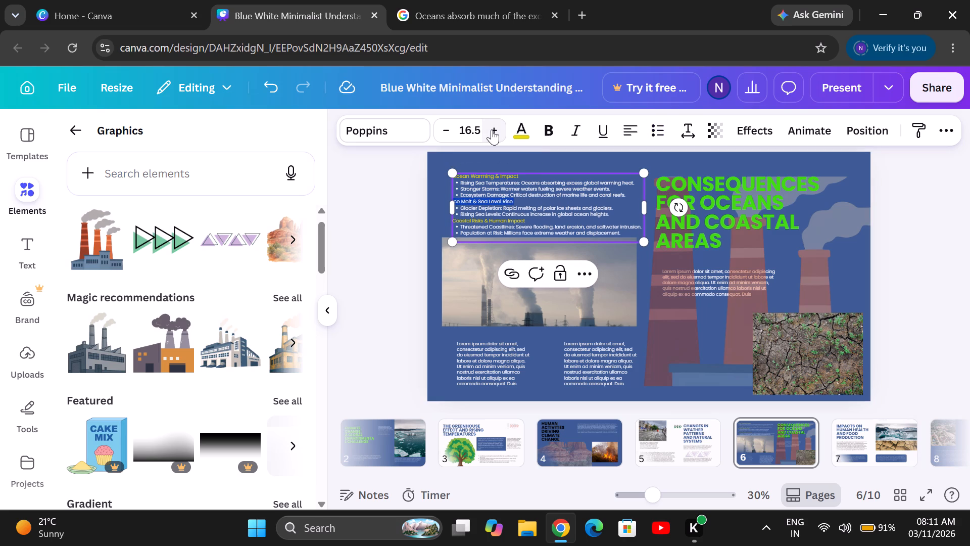
left_click(492, 129)
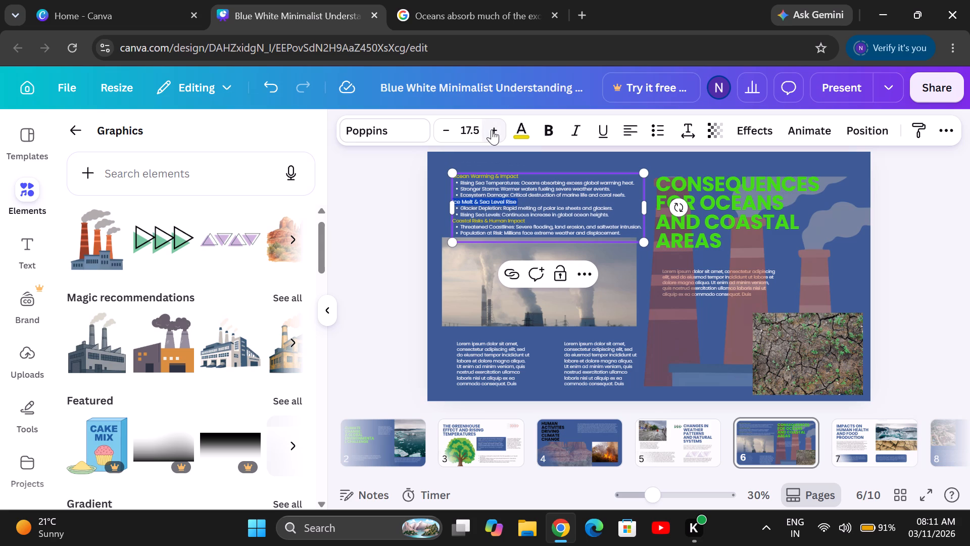
Increase the font size of the "Coastal Risks & Human Impact" heading to 17.5 and deselect the text box.
triple_click(488, 217)
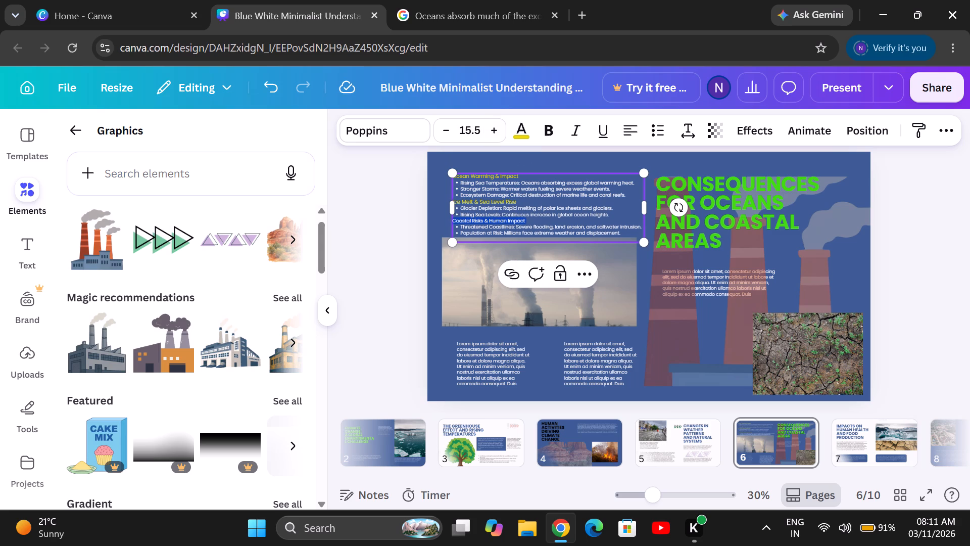
left_click(494, 133)
left_click(494, 133)
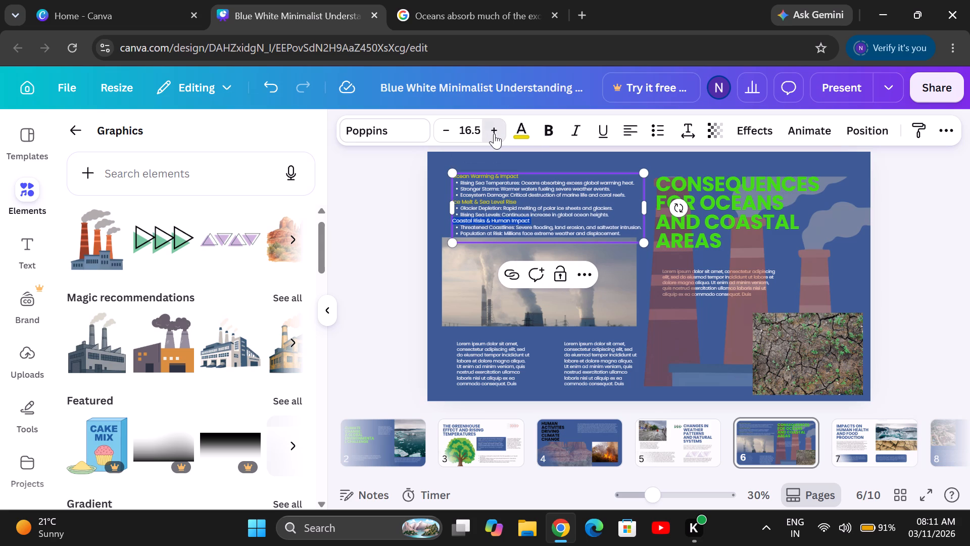
left_click(427, 201)
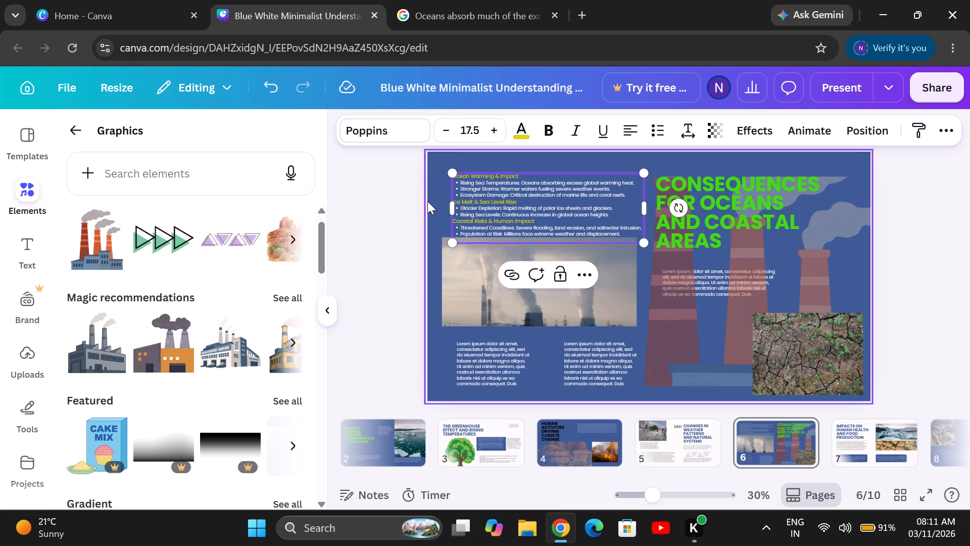
Set the font size of the "Ocean Warming & Impact" heading to 17.5.
triple_click(482, 174)
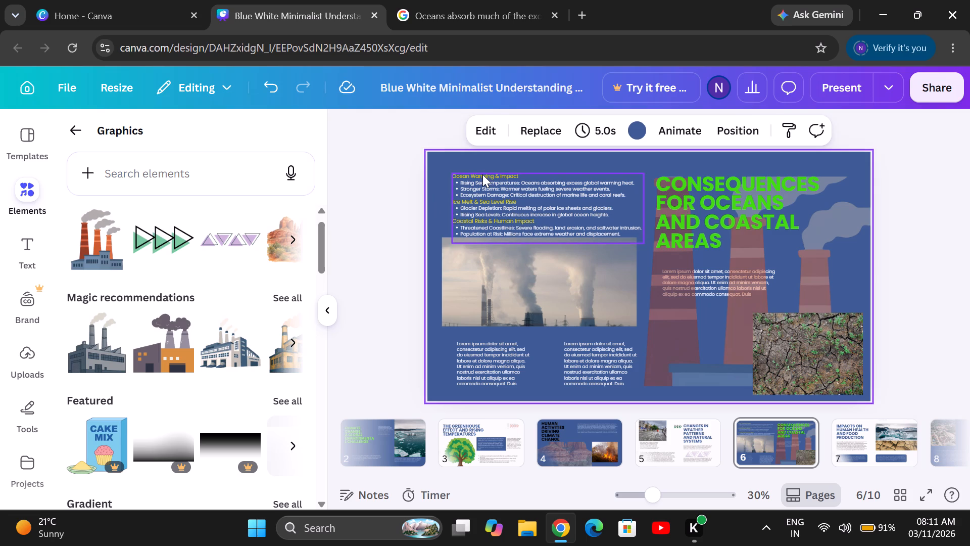
left_click(482, 174)
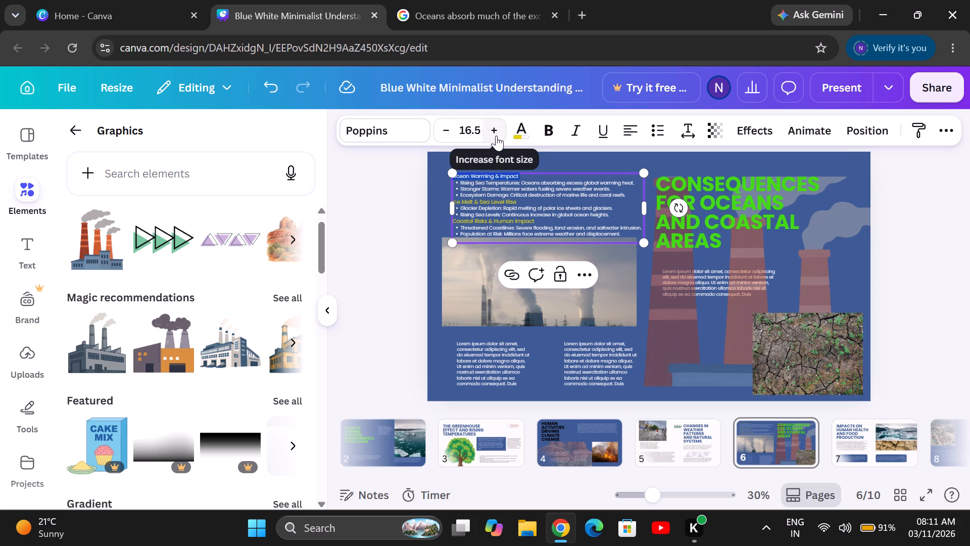
left_click(496, 135)
left_click_drag(496, 135, 524, 204)
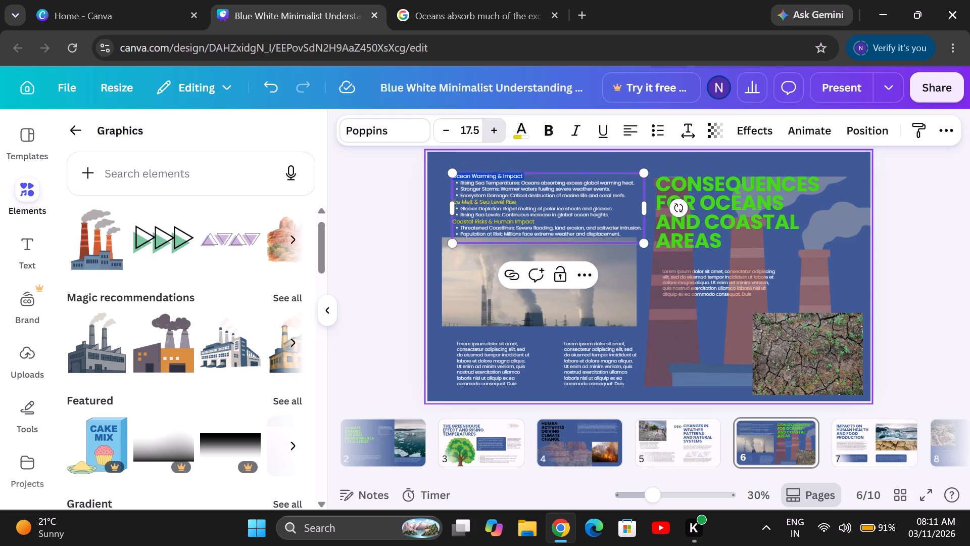
Move the key points text box just above the smoking power plant photo, aligning it with the photo's left edge.
left_click_drag(524, 204, 520, 243)
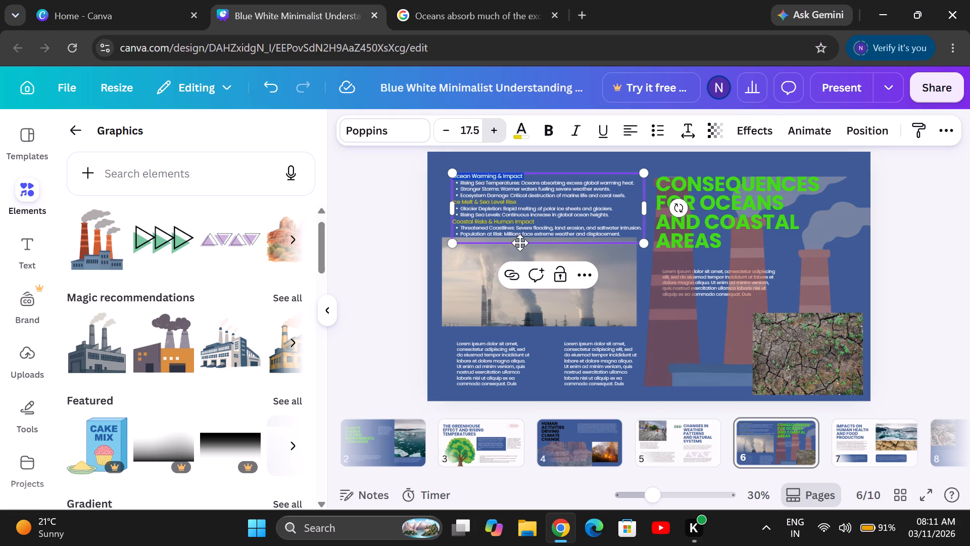
left_click_drag(520, 243, 520, 244)
left_click_drag(520, 244, 512, 234)
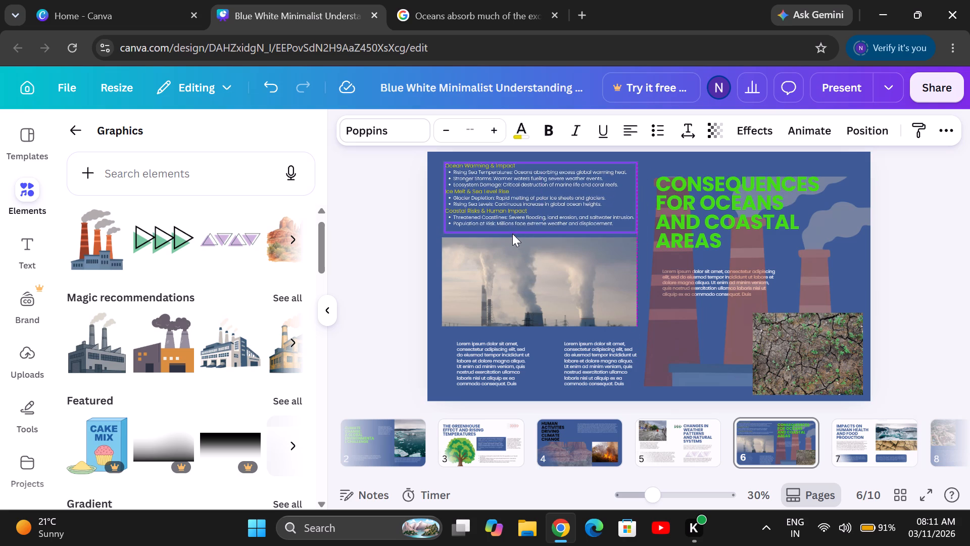
left_click_drag(512, 234, 512, 233)
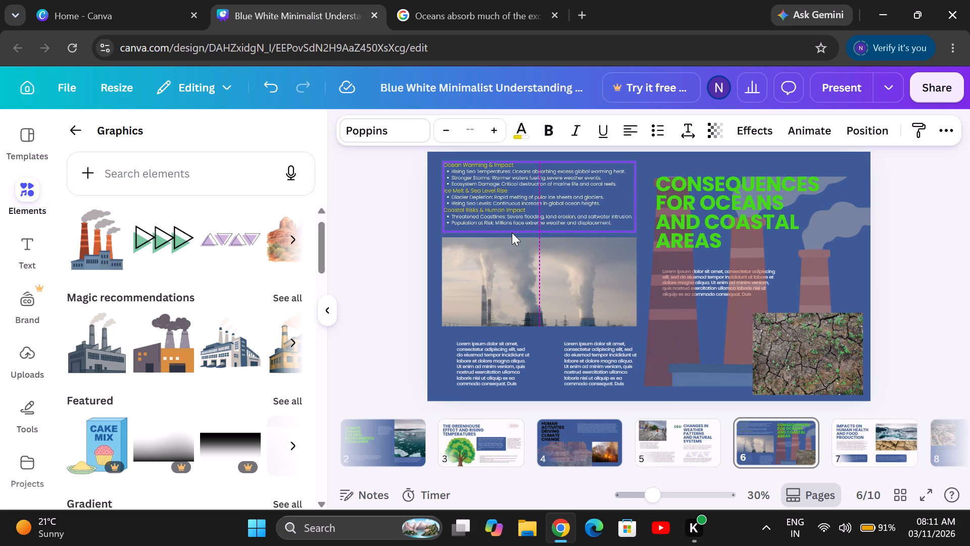
left_click_drag(512, 233, 509, 234)
left_click(434, 294)
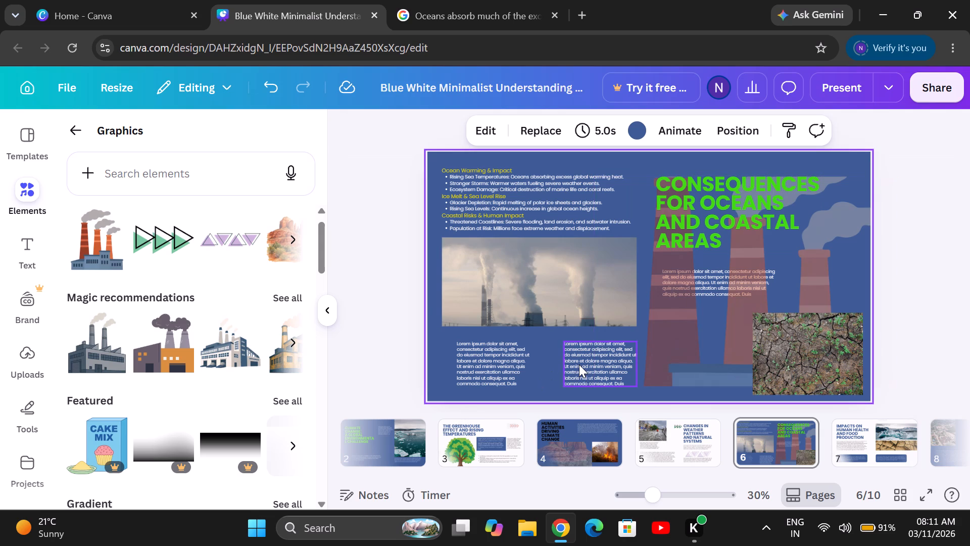
Move the transparent factory chimney illustration off the placeholder paragraph below the title, onto the left half of the page.
double_click(714, 286)
left_click(714, 286)
left_click(714, 286)
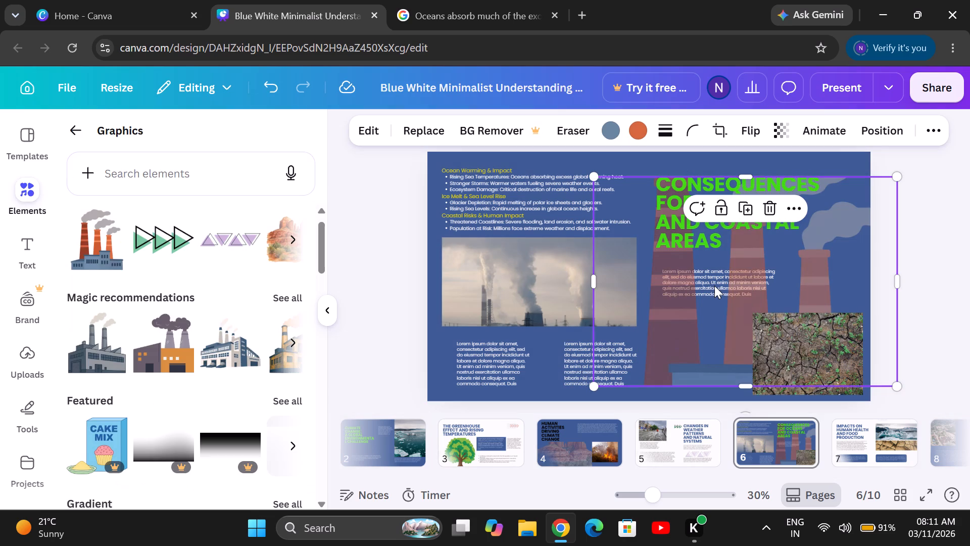
left_click(682, 311)
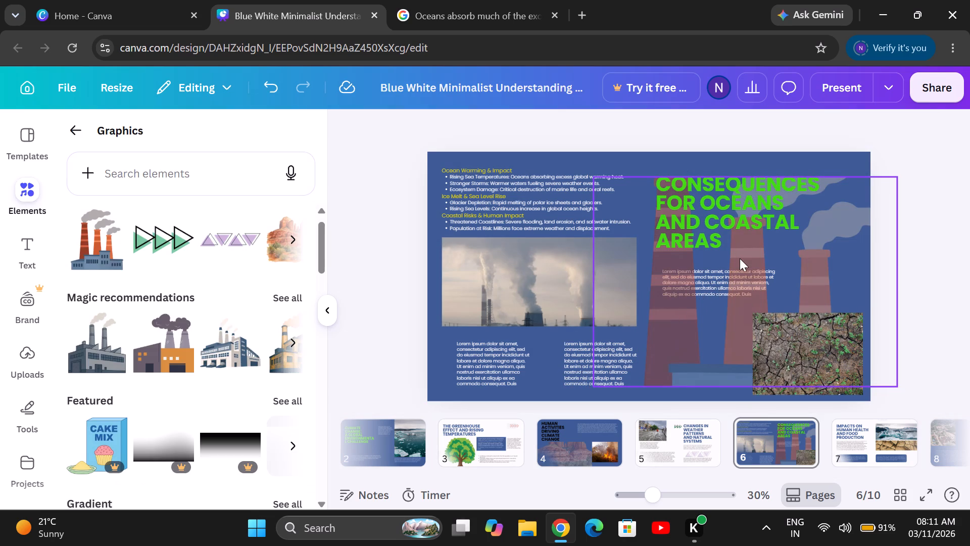
left_click(757, 285)
left_click_drag(757, 285, 663, 322)
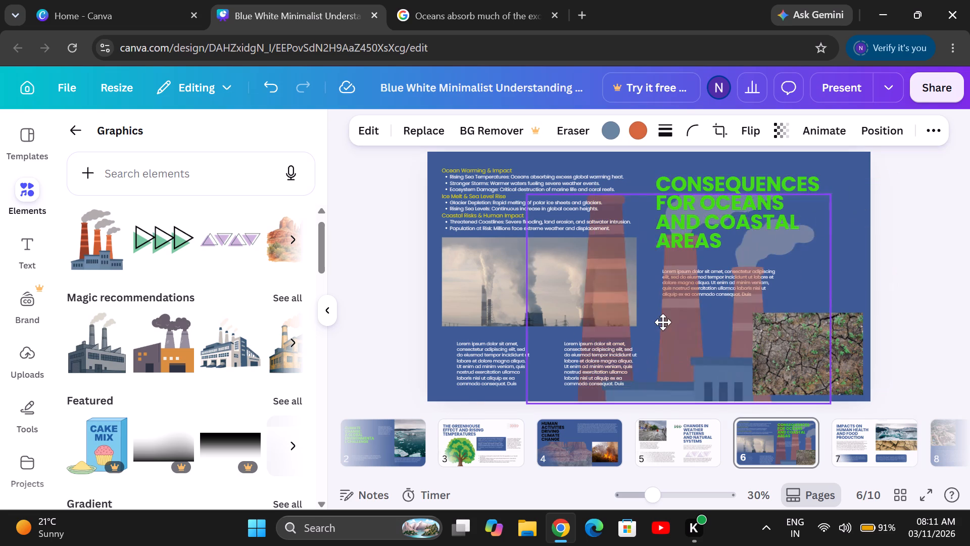
left_click_drag(663, 322, 501, 336)
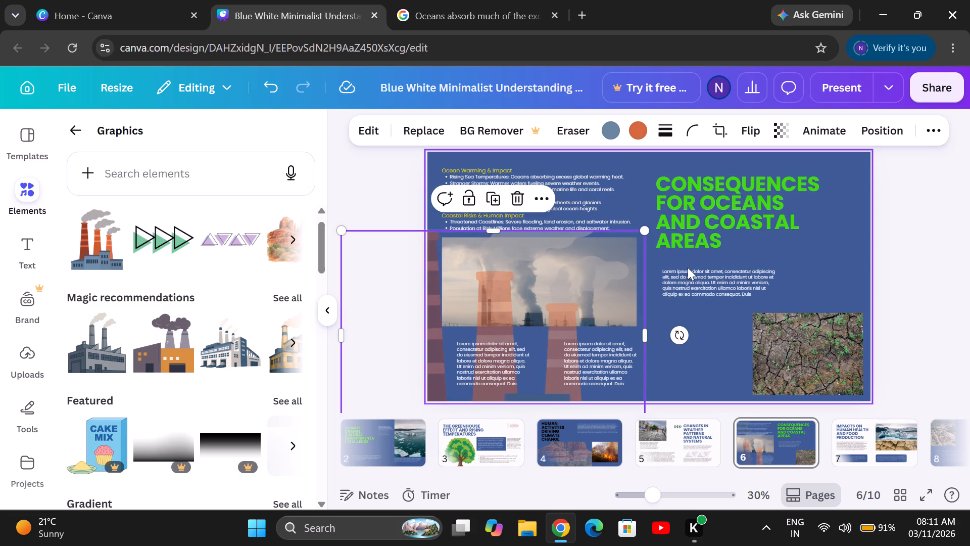
Move the placeholder paragraph from below the title to the top of the page, between the key points and the title.
left_click_drag(684, 272, 535, 245)
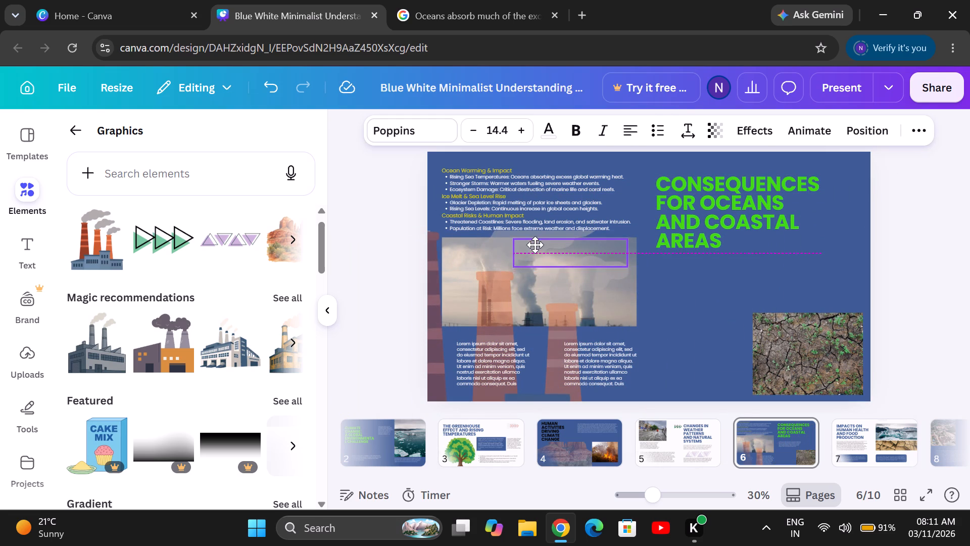
left_click_drag(535, 245, 543, 245)
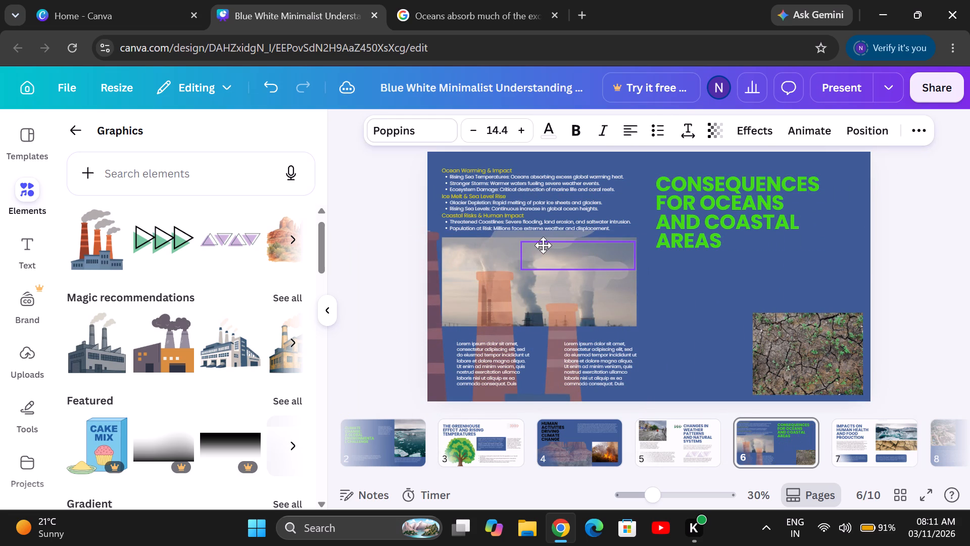
left_click_drag(543, 245, 622, 114)
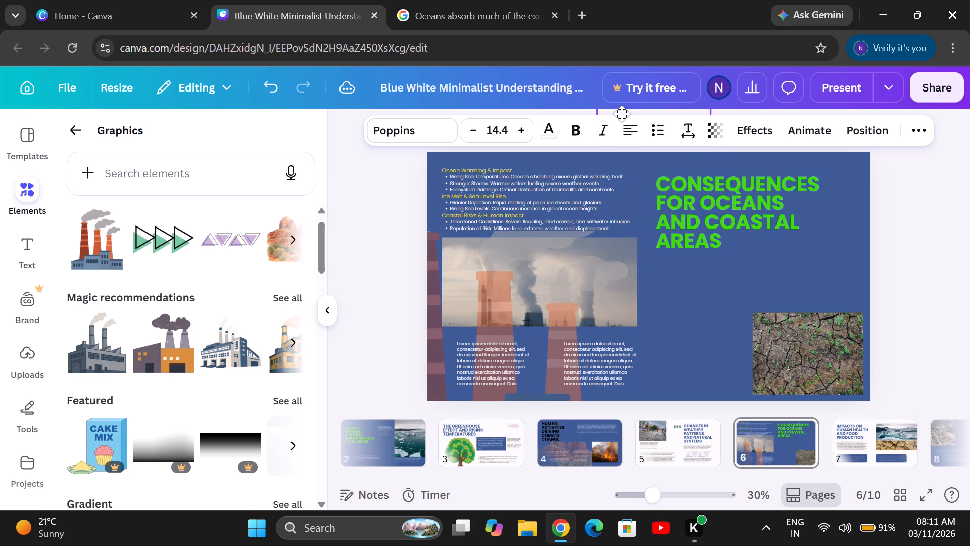
left_click_drag(622, 114, 635, 163)
Move the factory chimney illustration back to the right half of the page, with its base reaching the page's bottom edge.
left_click_drag(540, 303, 790, 249)
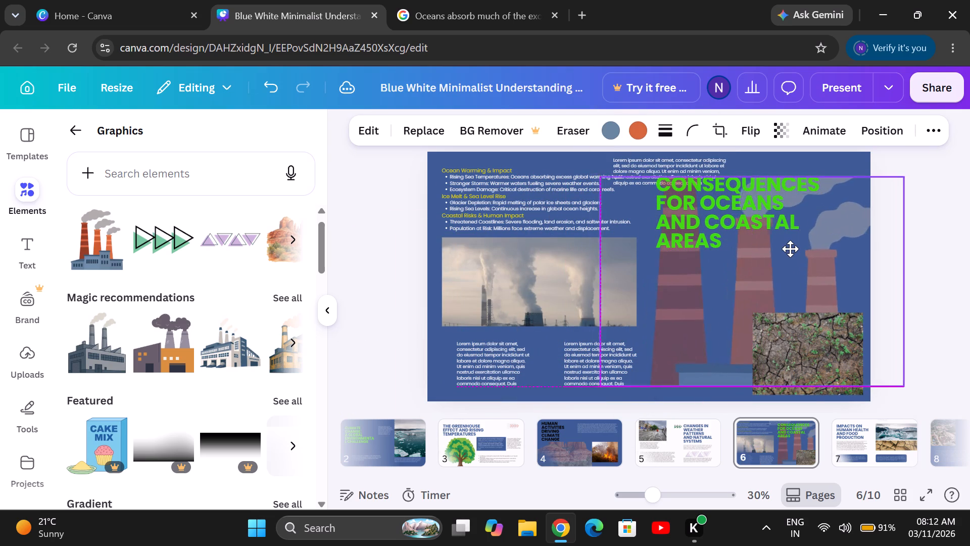
left_click_drag(790, 249, 793, 259)
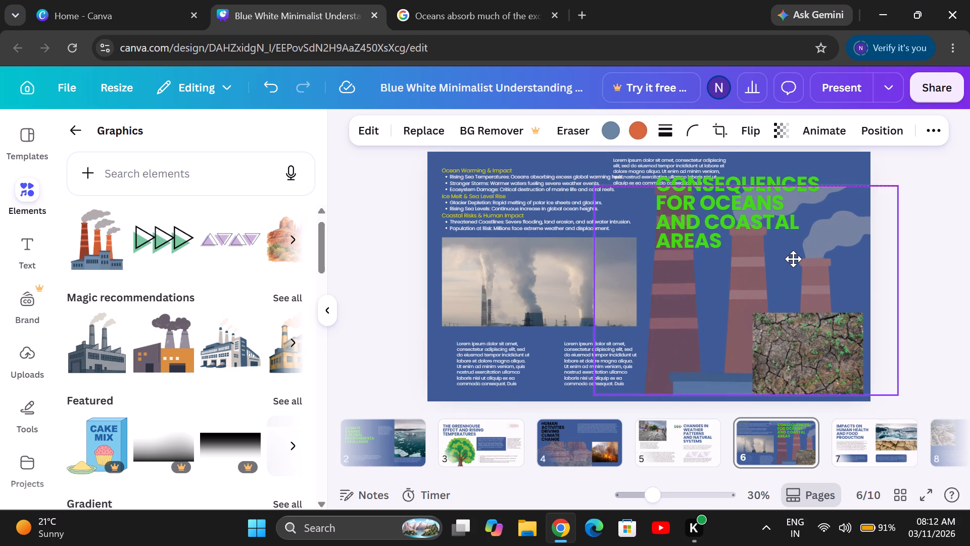
left_click_drag(793, 259, 790, 270)
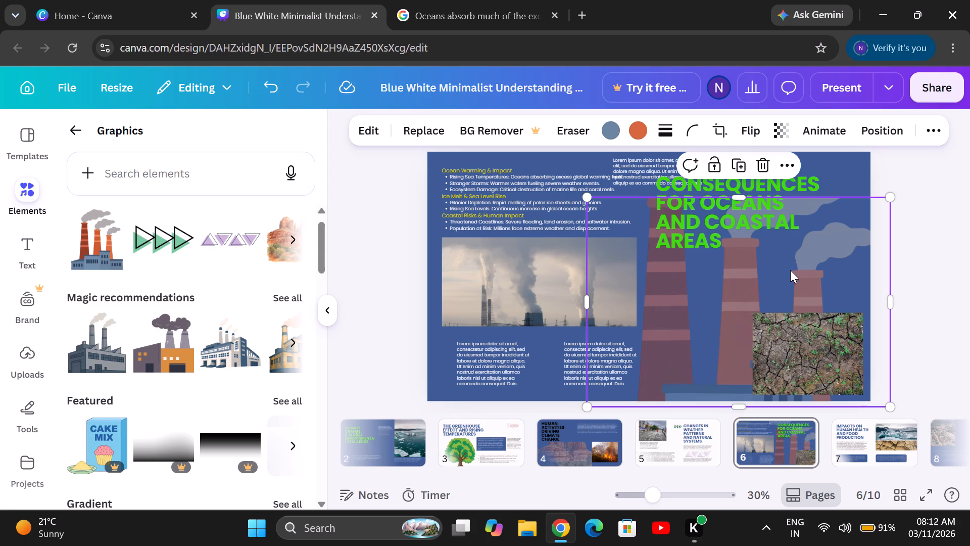
Move the placeholder paragraph down from the page top to the last line of the "Consequences for Oceans and Coastal Areas" title.
left_click_drag(658, 163, 691, 245)
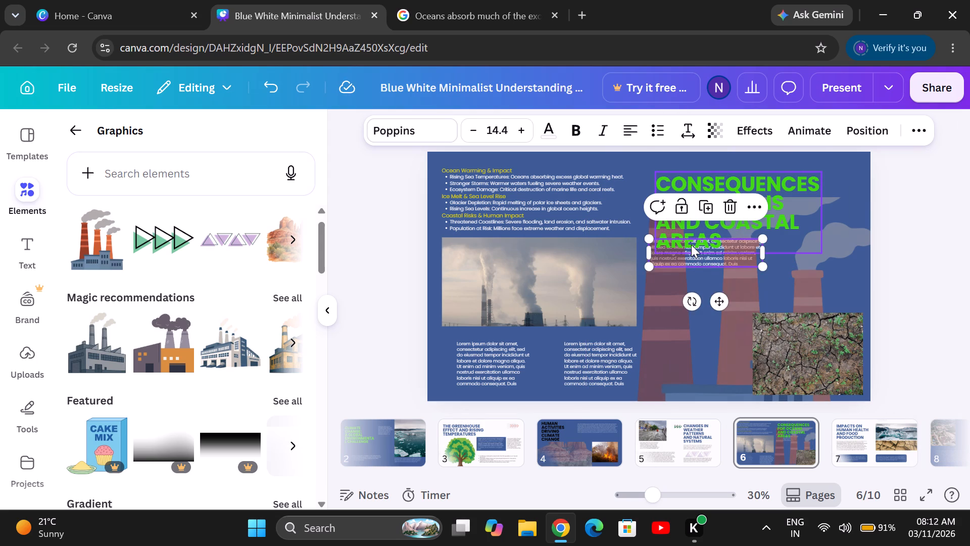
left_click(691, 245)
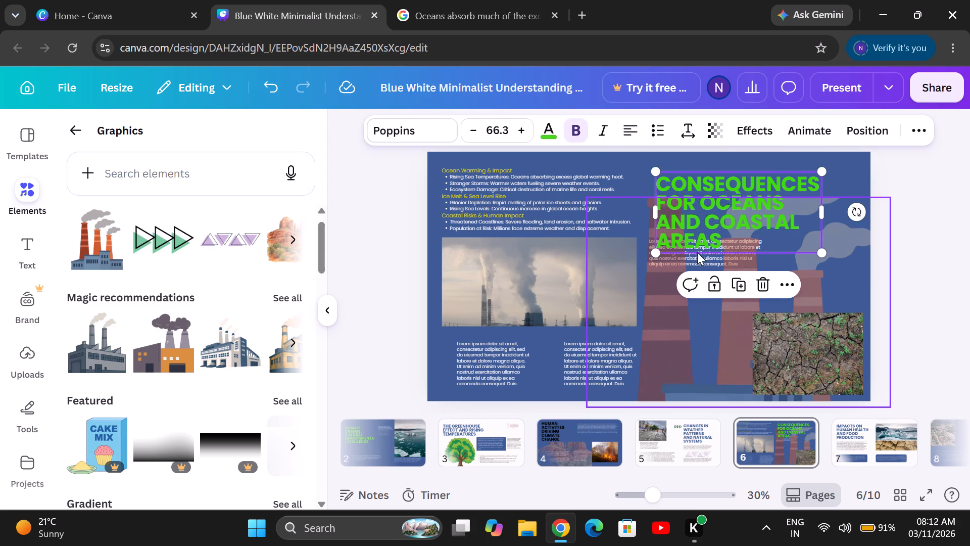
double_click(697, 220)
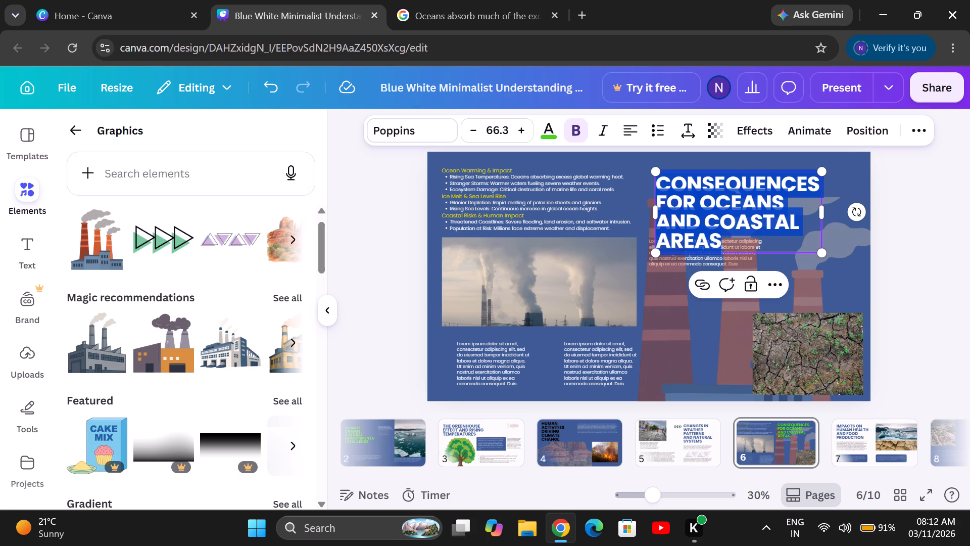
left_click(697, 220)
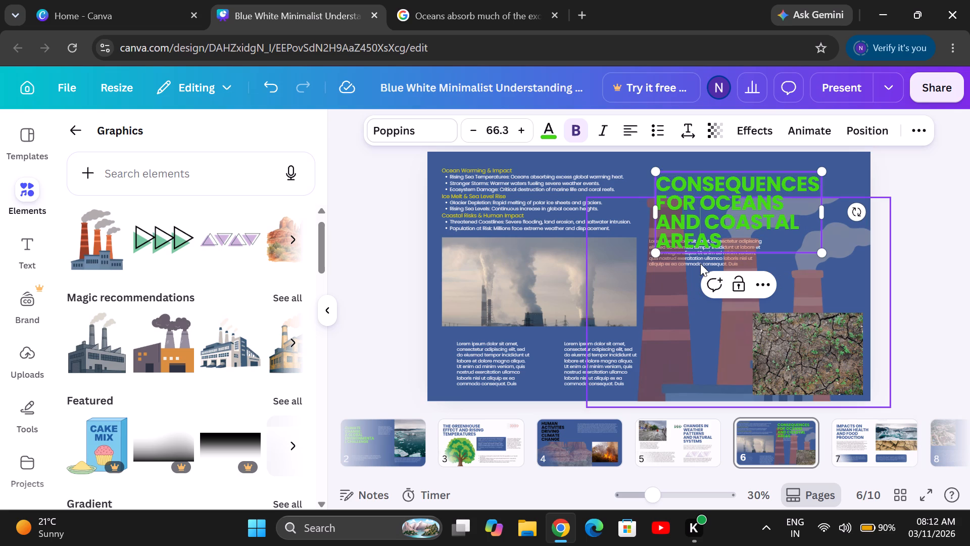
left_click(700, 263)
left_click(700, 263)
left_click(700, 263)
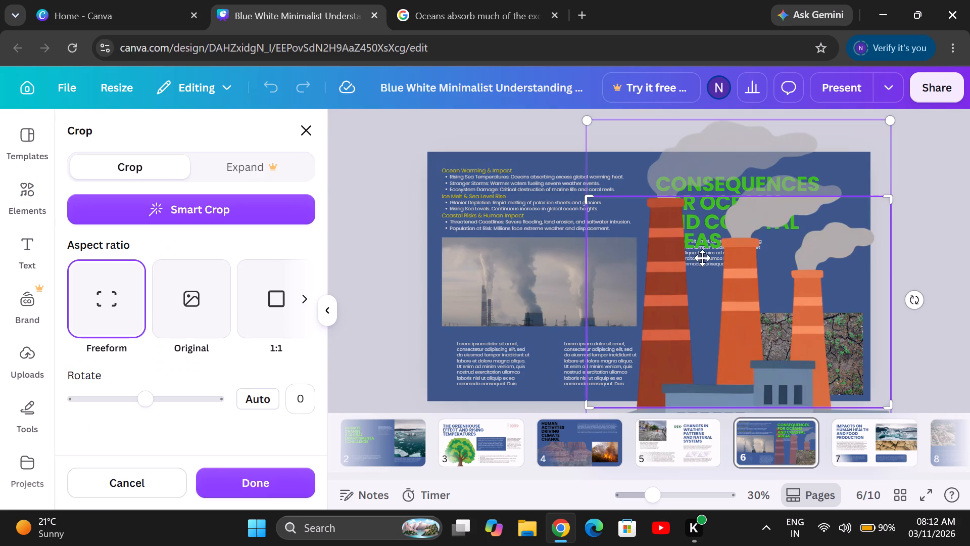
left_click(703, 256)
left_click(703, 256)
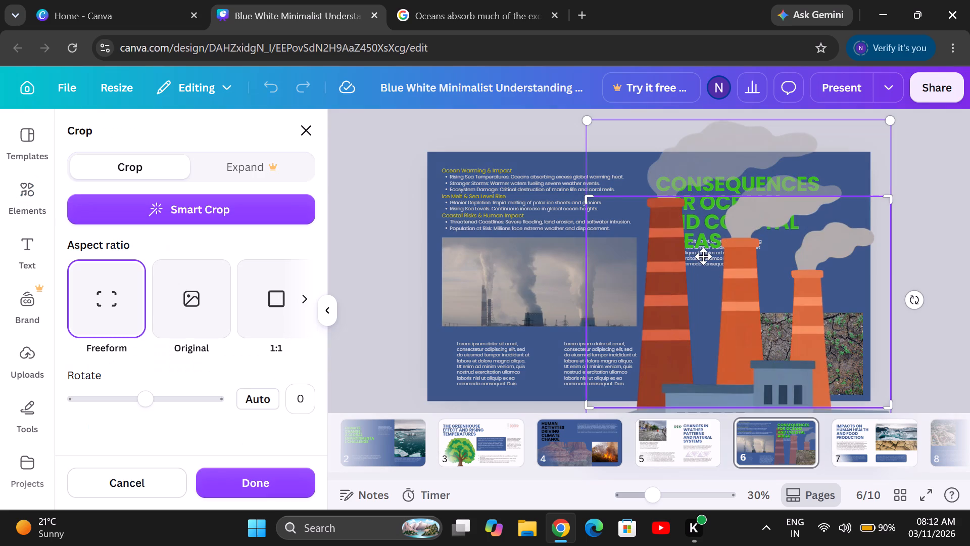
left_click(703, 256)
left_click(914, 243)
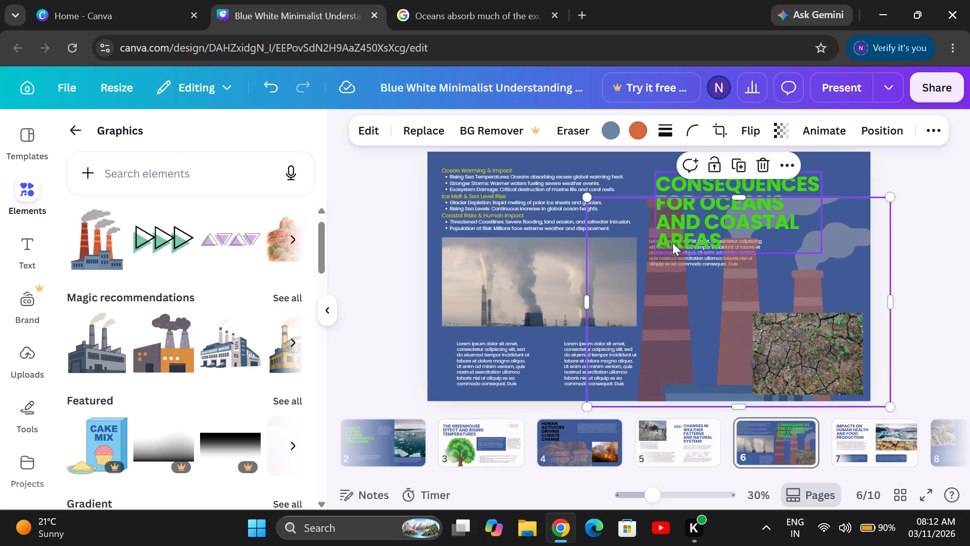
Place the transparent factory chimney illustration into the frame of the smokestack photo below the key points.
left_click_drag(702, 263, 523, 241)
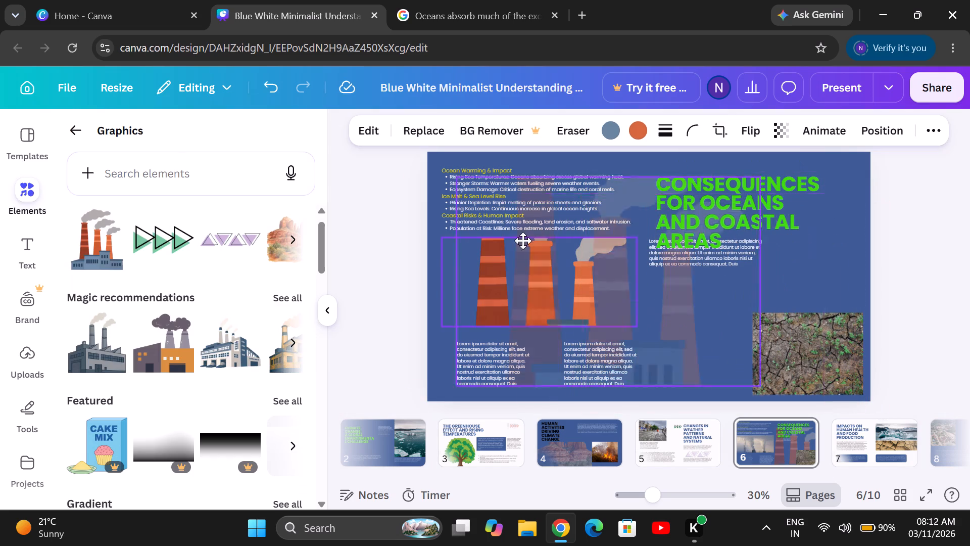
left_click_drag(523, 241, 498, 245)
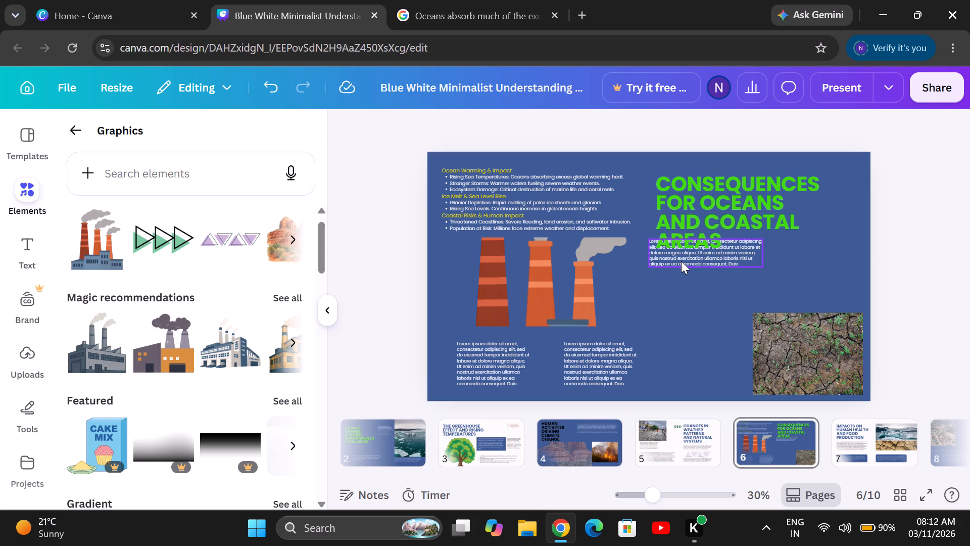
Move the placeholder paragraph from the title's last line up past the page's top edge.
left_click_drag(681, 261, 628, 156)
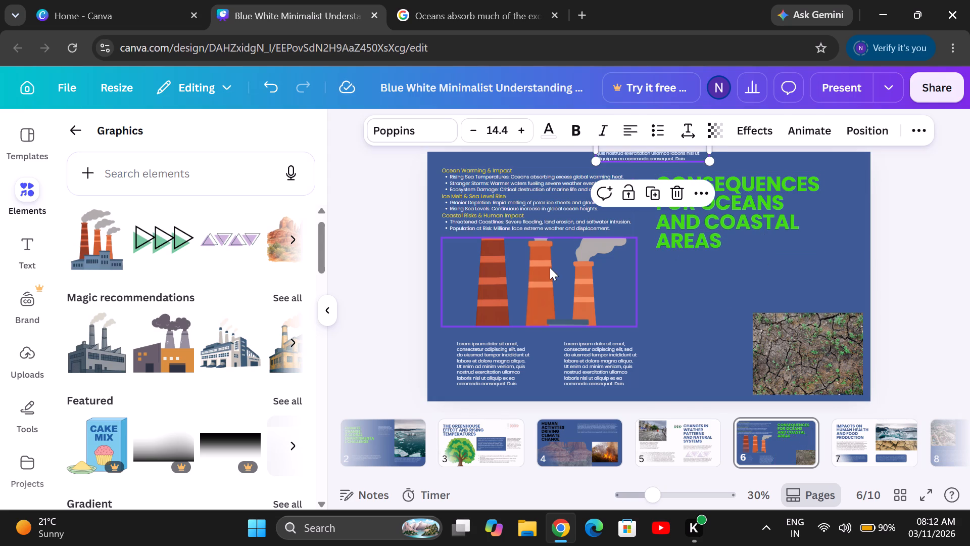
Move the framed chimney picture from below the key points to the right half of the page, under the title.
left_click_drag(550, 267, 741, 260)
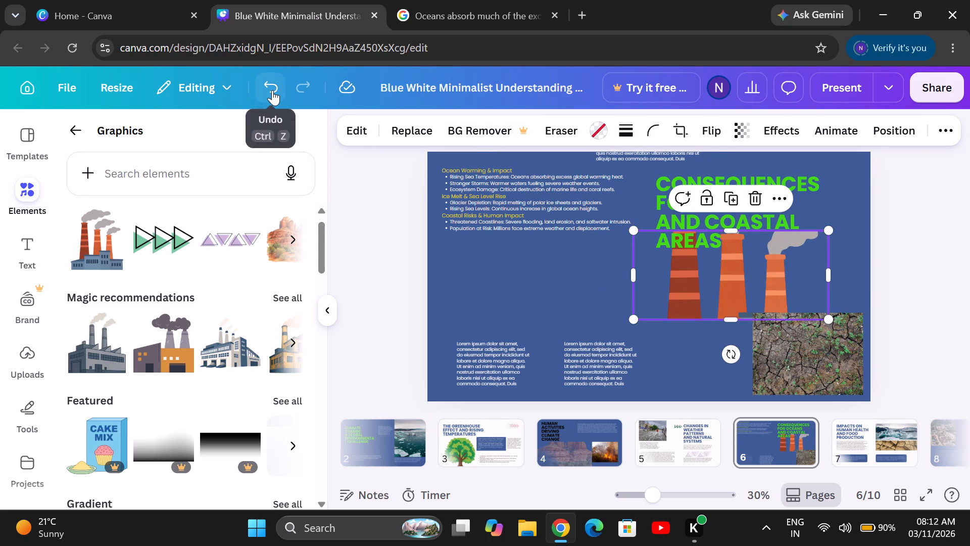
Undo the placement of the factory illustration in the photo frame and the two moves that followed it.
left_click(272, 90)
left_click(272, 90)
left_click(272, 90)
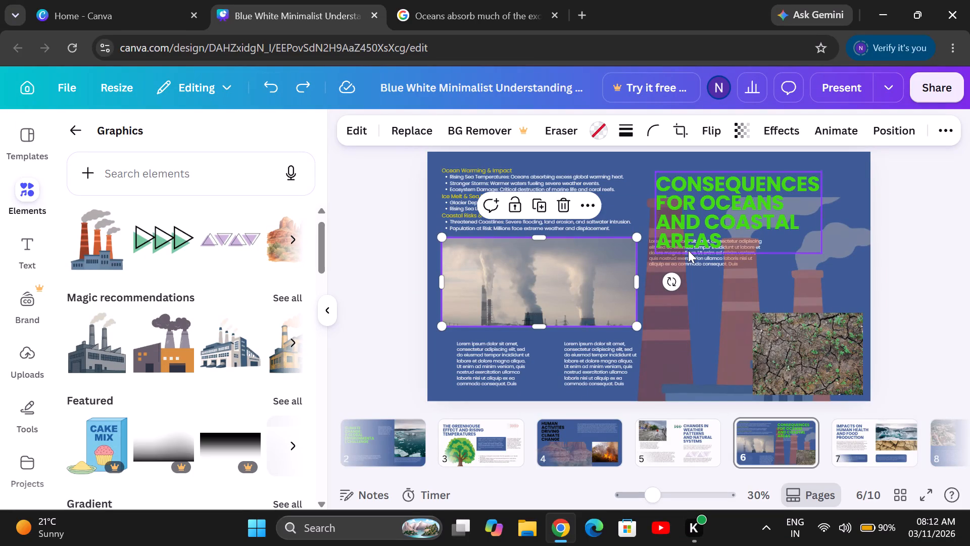
Undo the earlier moves until the placeholder paragraph is at the page top and the factory illustration is on the left half.
left_click(274, 86)
left_click(274, 86)
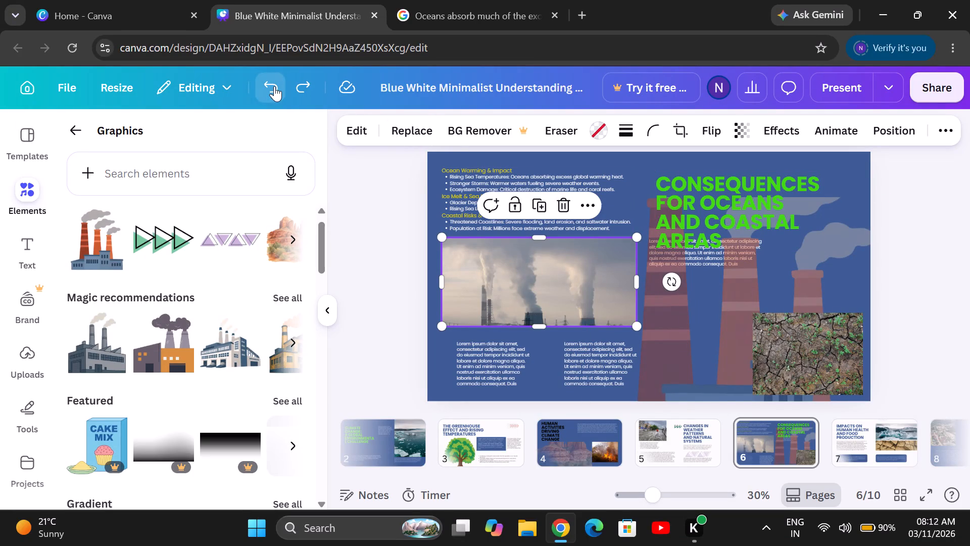
left_click(274, 86)
left_click(274, 86)
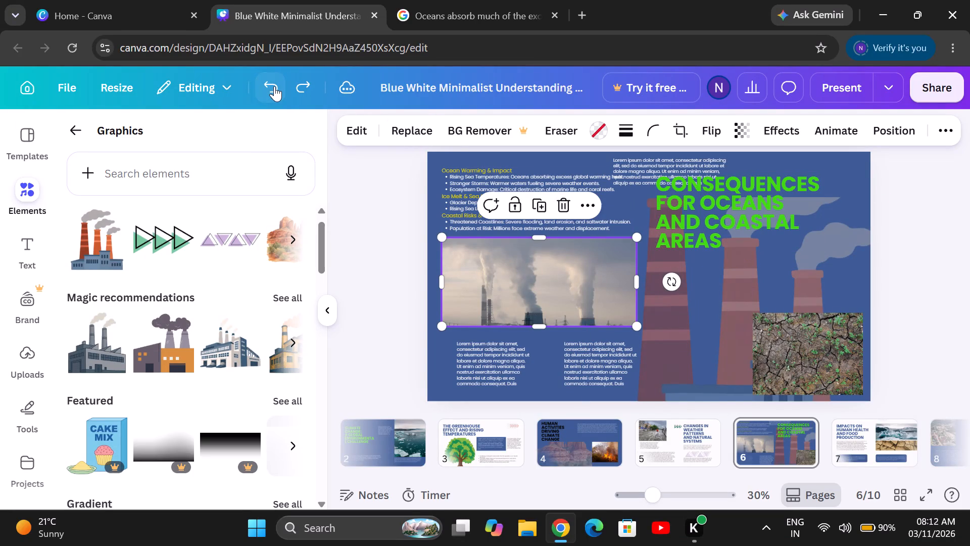
left_click(274, 86)
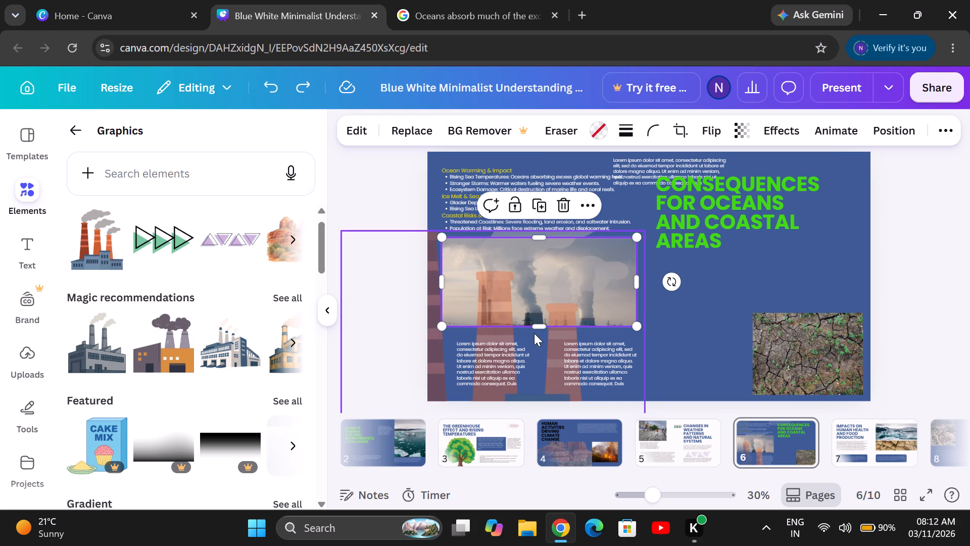
Move the transparent factory illustration to the right half of the page, behind the title, with its base at the page's bottom edge.
left_click_drag(534, 333, 687, 303)
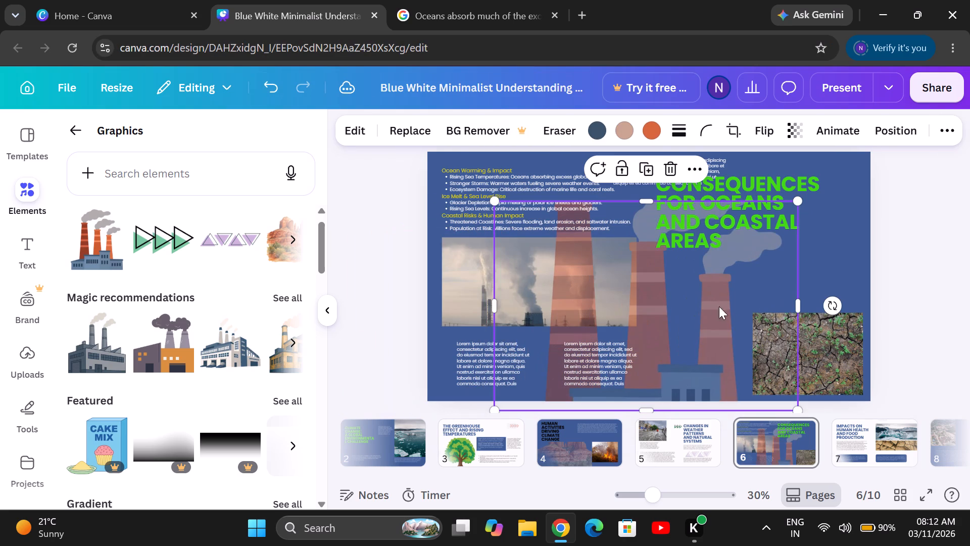
left_click_drag(690, 315, 796, 317)
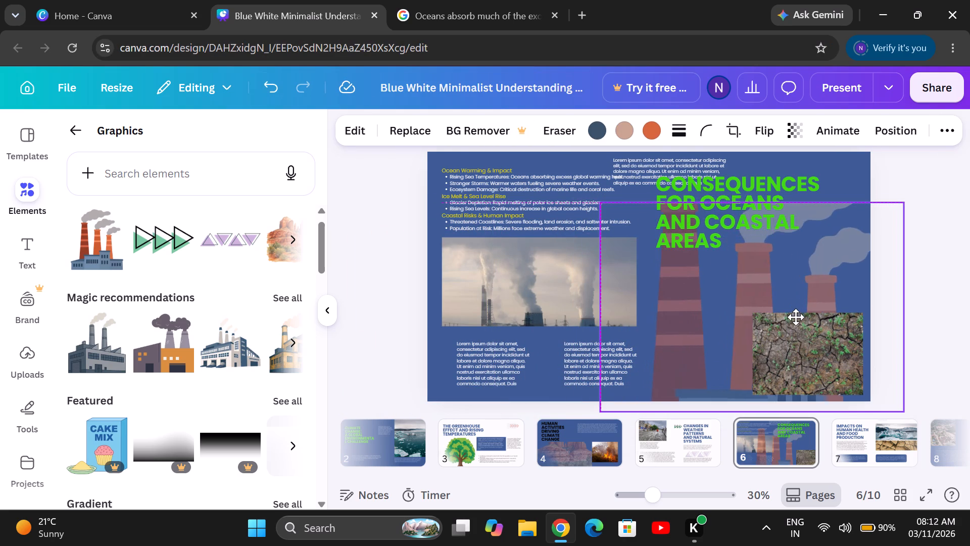
left_click_drag(796, 317, 792, 317)
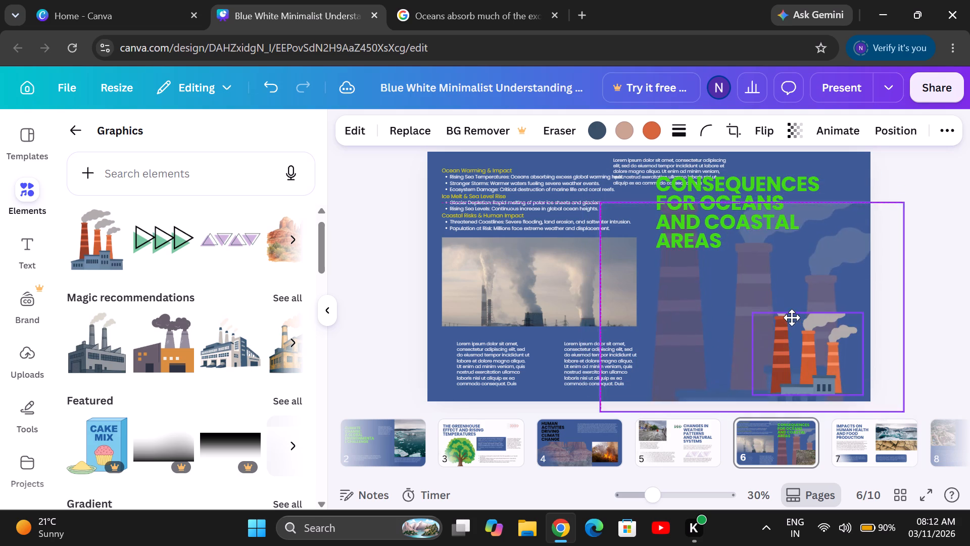
left_click_drag(792, 317, 762, 311)
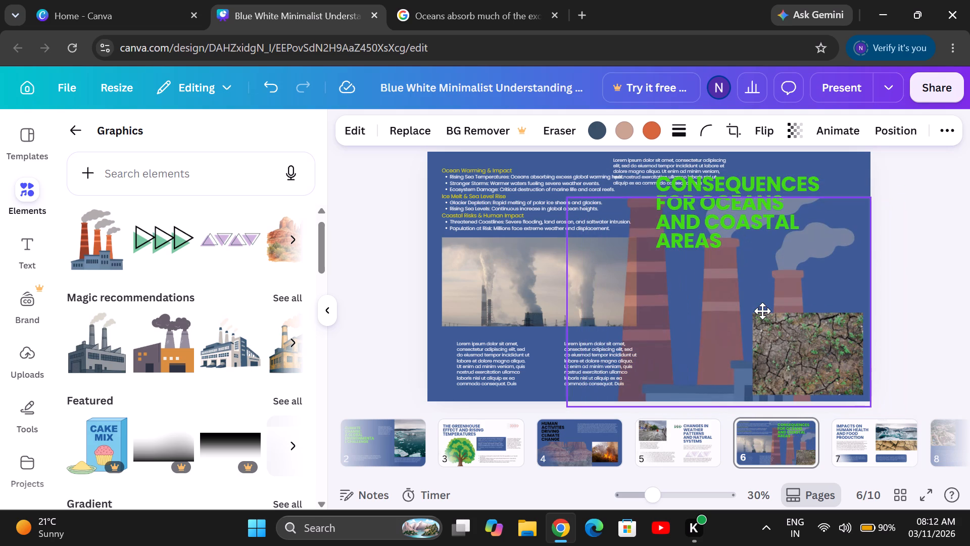
left_click_drag(762, 311, 791, 304)
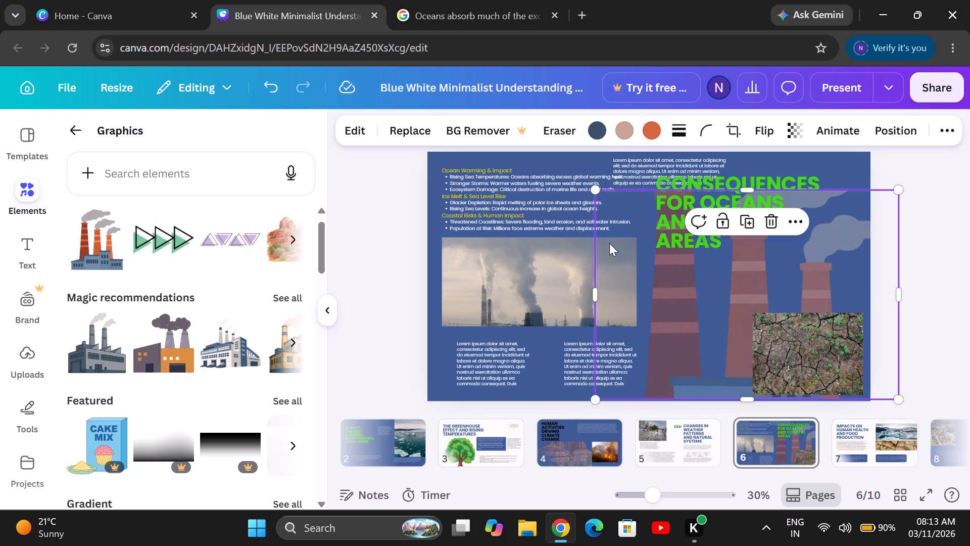
Copy the full text of the placeholder paragraph between the key points and the title.
left_click(659, 164)
left_click(659, 164)
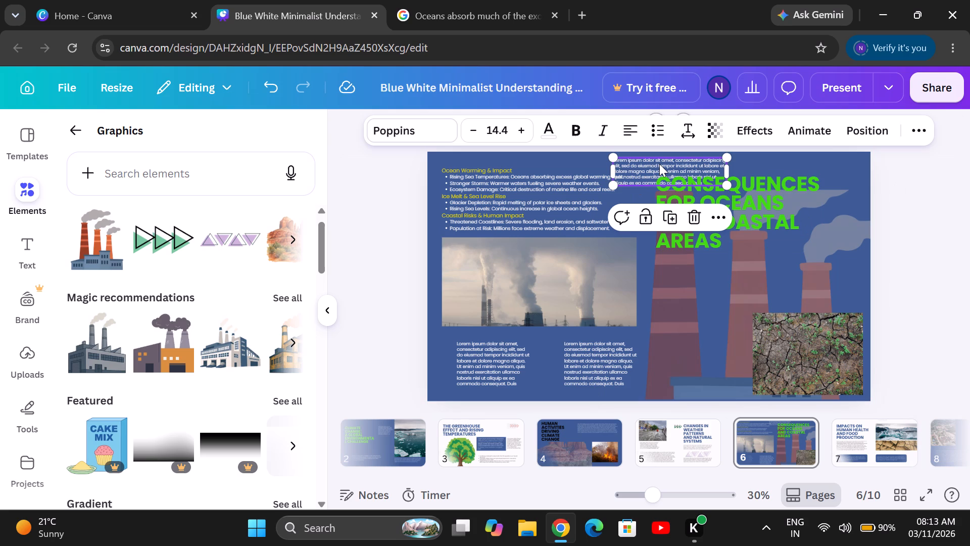
key("ctrl+a")
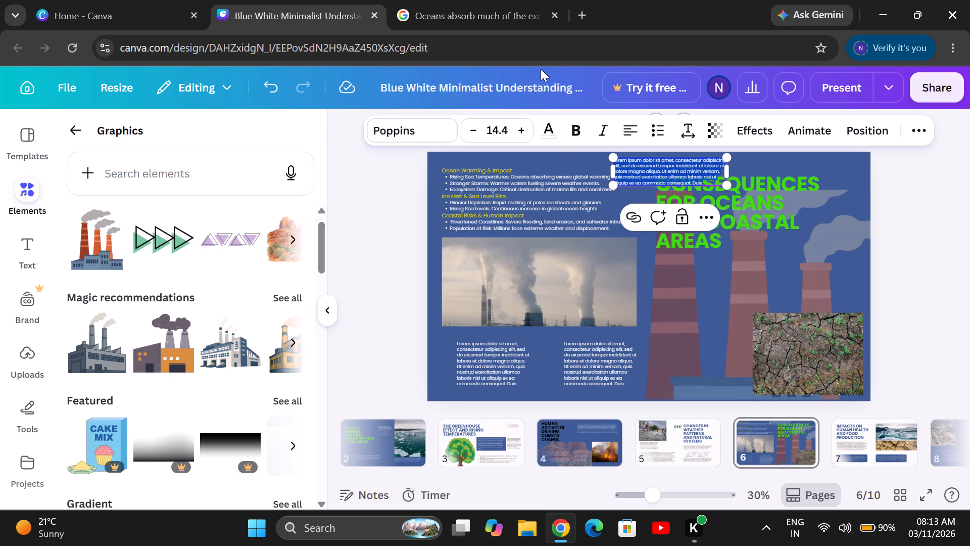
key("ctrl+c")
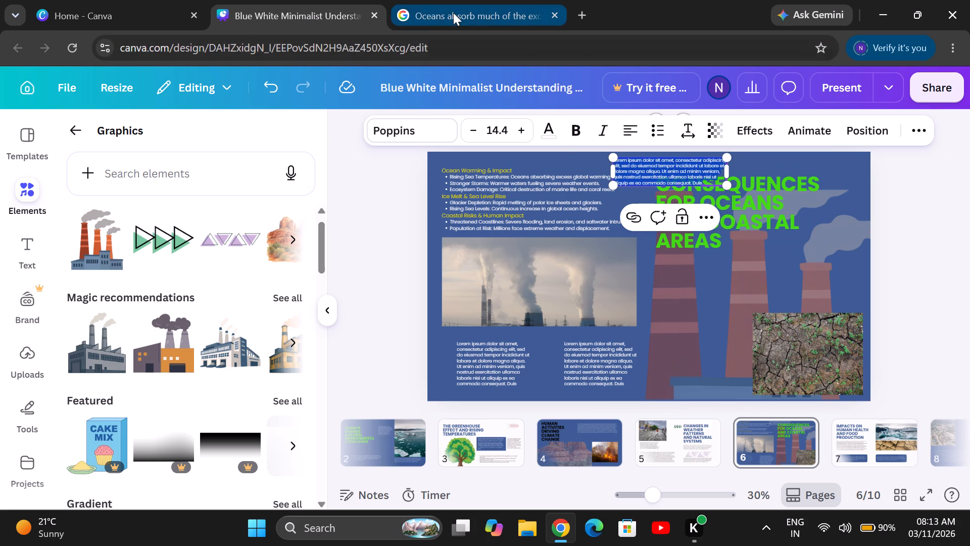
Switch to the Google AI chat tab and send the copied placeholder paragraph as a message.
double_click(453, 13)
scroll(453, 13, "up", 1)
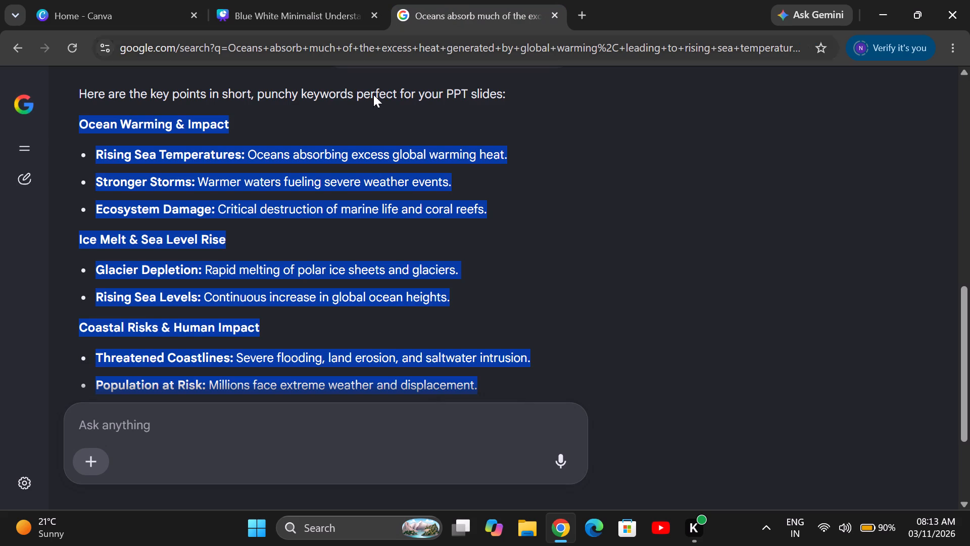
scroll(373, 95, "up", 1)
left_click(375, 421)
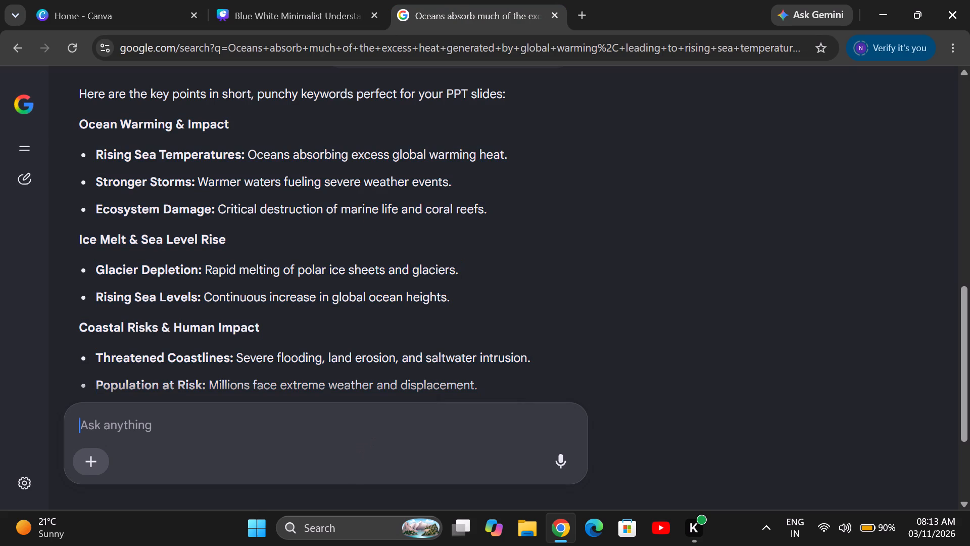
key("ctrl+v")
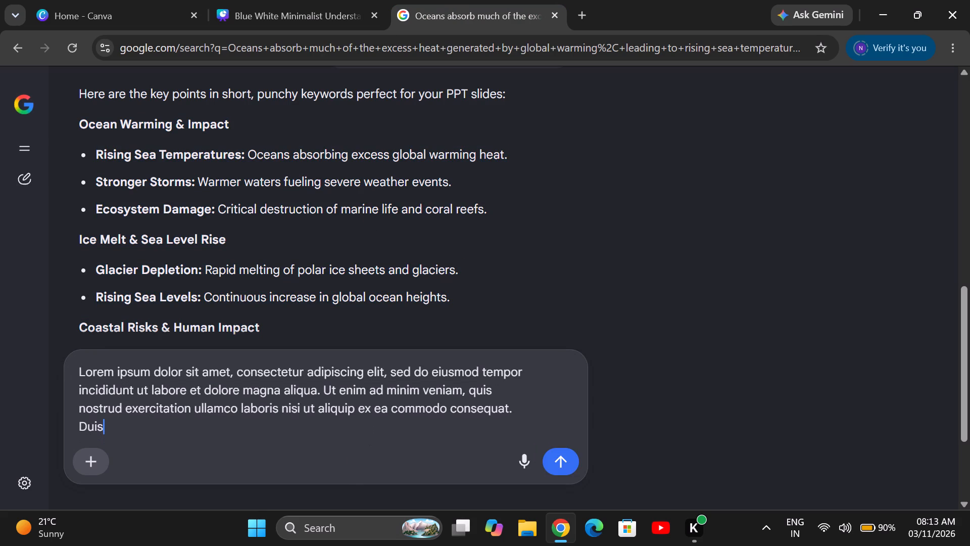
key("space")
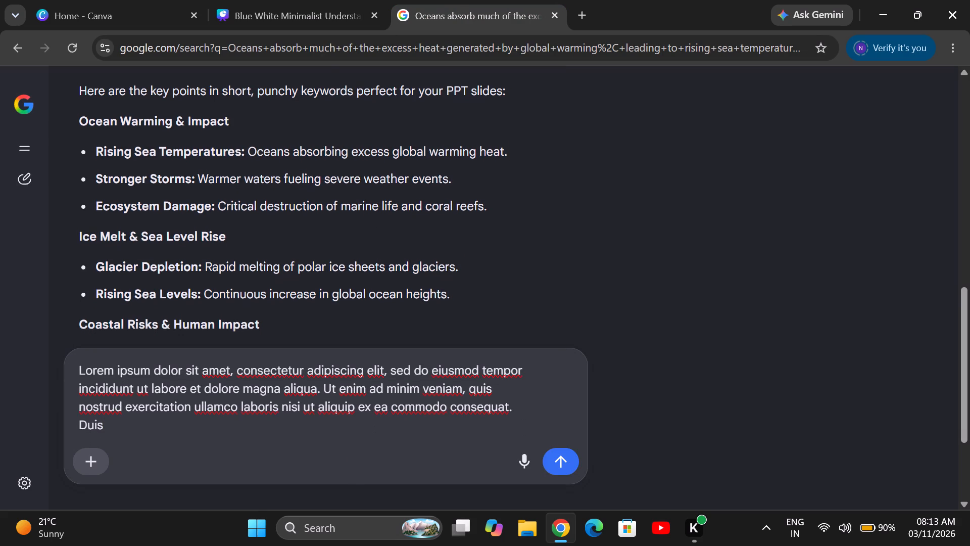
type("mal")
key("a")
key("space")
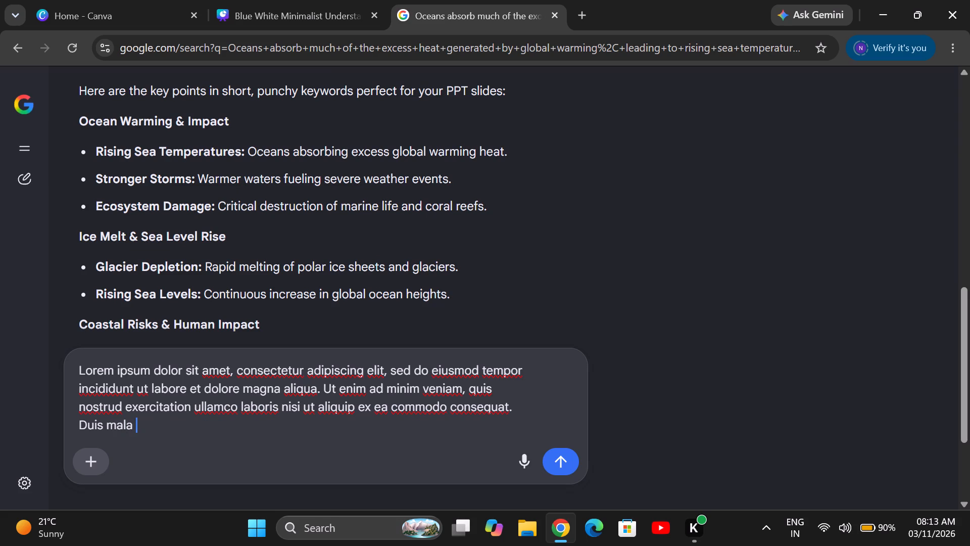
key("BackSpace")
key("BackSpace")
key("BackSpace")
key("BackSpace")
key("BackSpace")
key("Return")
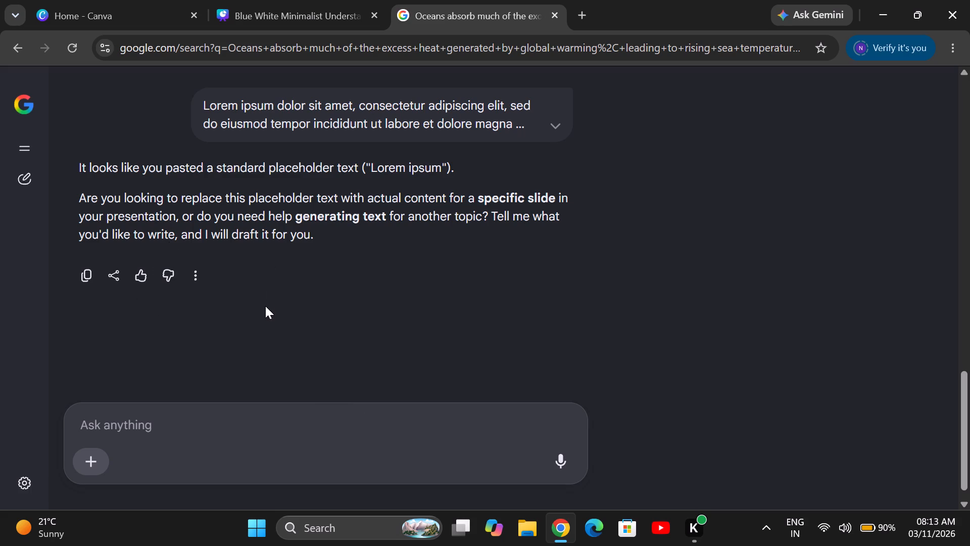
type("mujhe")
key("space")
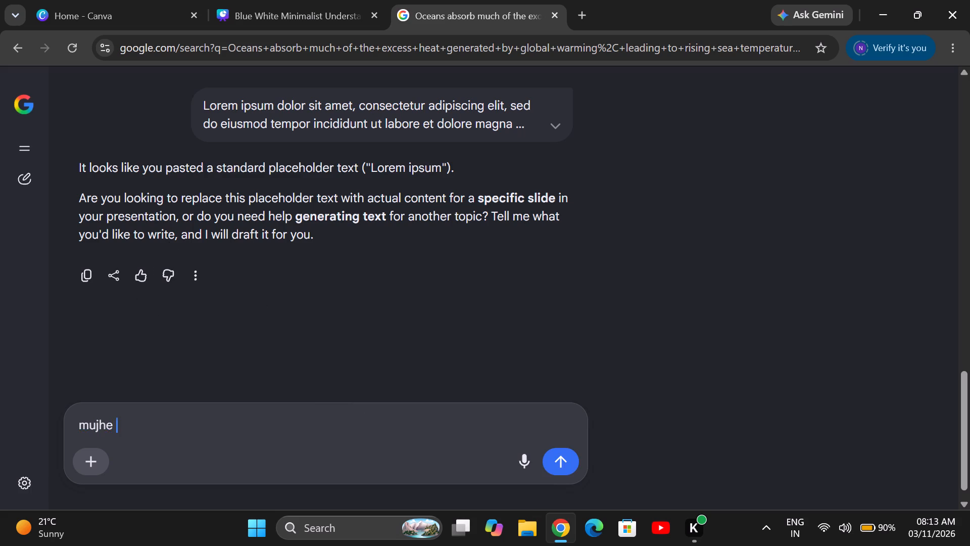
type("hai")
key("space")
type("keu")
key("BackSpace")
type("y point ma")
key("BackSpace")
type("e")
key("space")
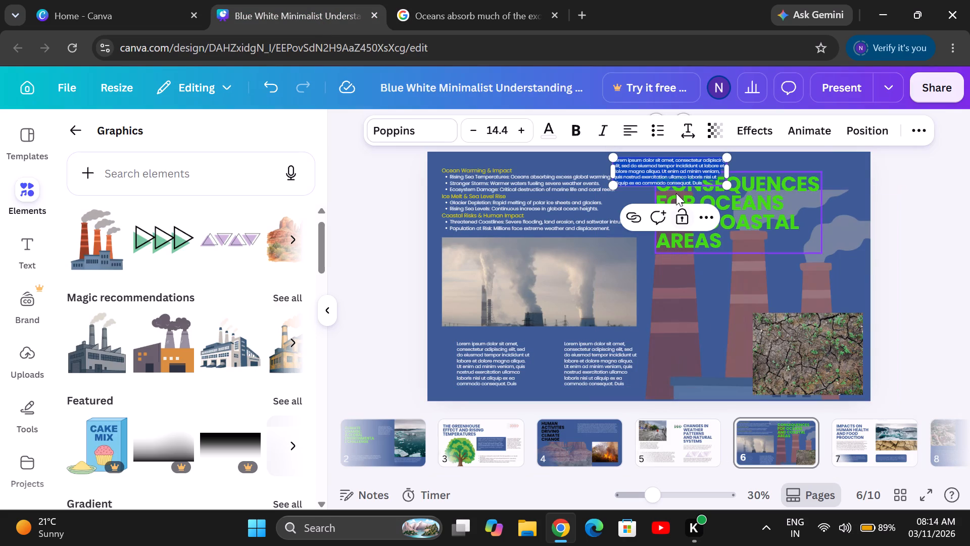
left_click(679, 177)
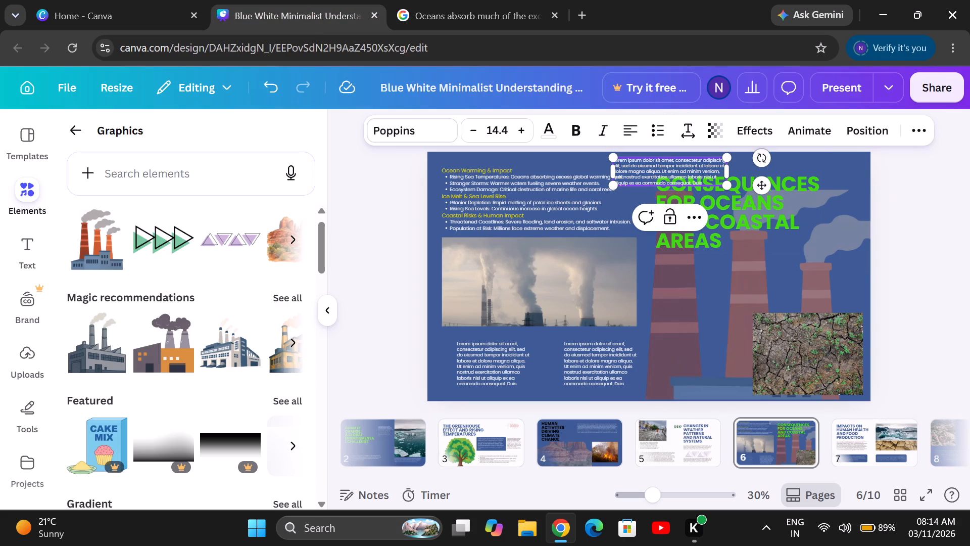
key("ctrl+v")
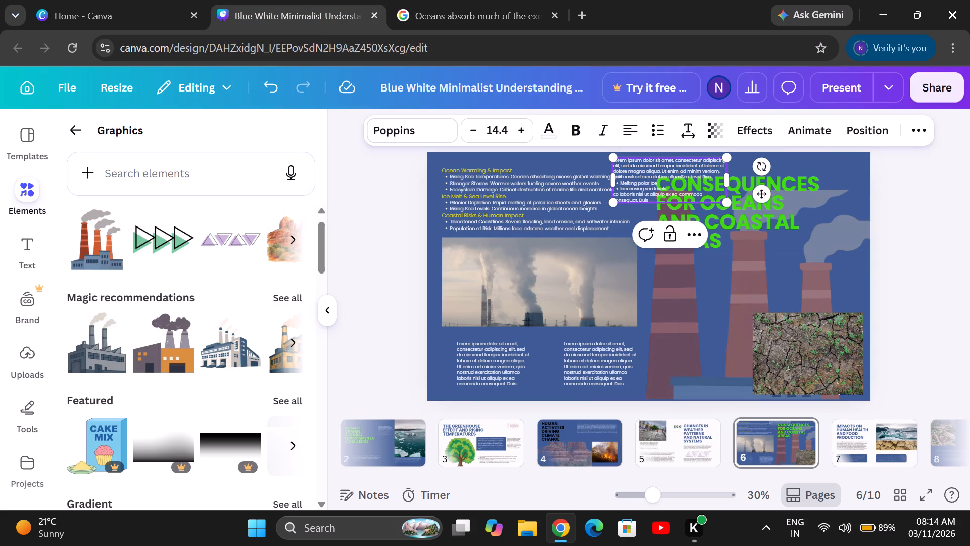
Enlarge the pasted paragraph's text box to font size 25.5 and place it directly below the "Consequences for Oceans and Coastal Areas" title.
left_click_drag(723, 201, 759, 229)
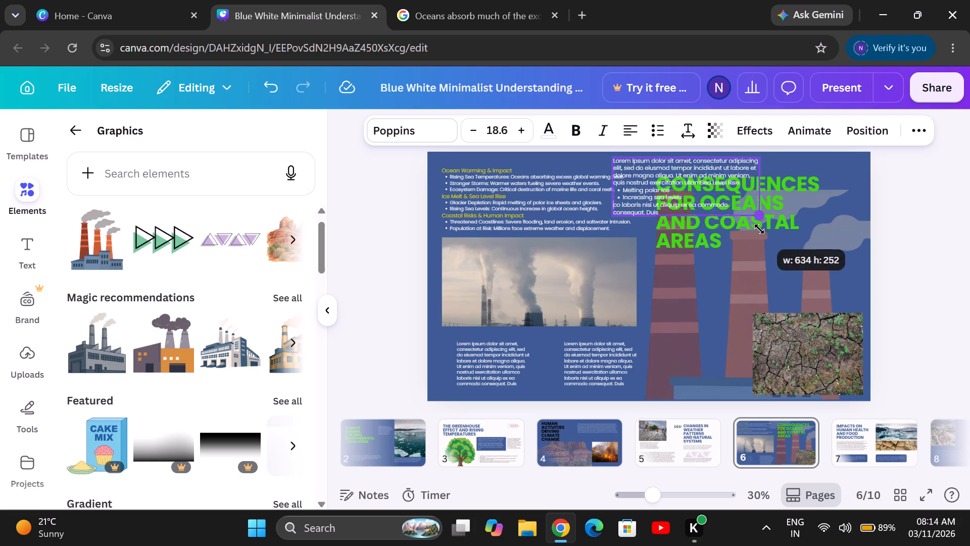
left_click_drag(759, 229, 802, 263)
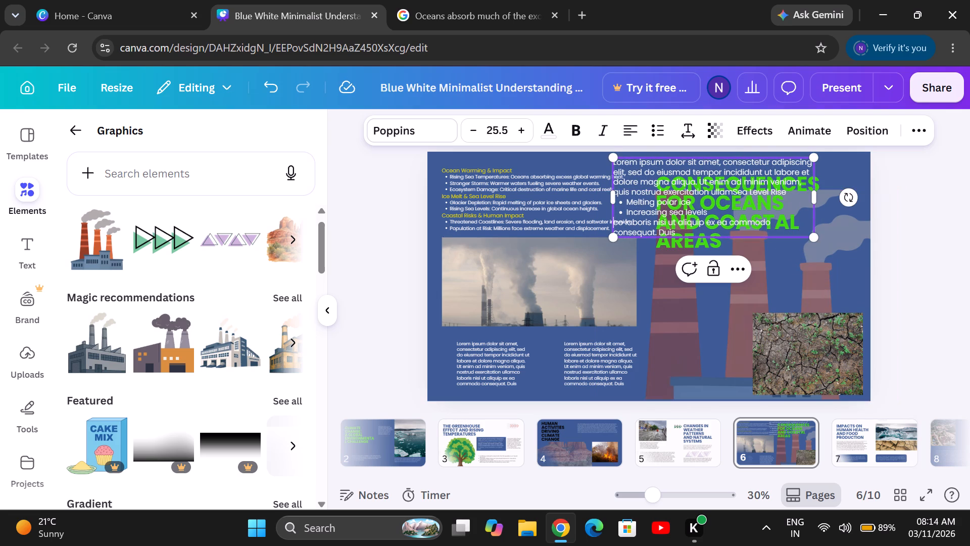
left_click_drag(700, 181, 725, 264)
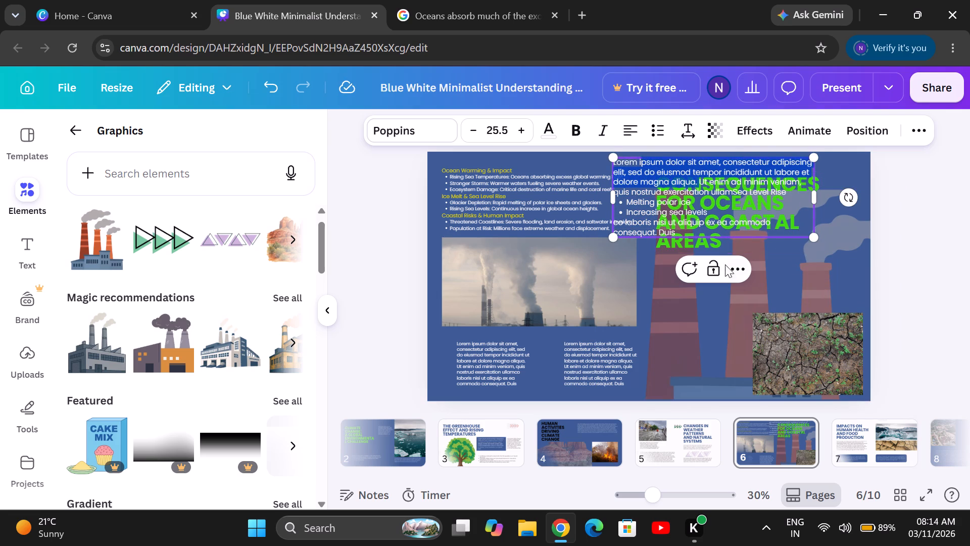
left_click_drag(725, 264, 819, 206)
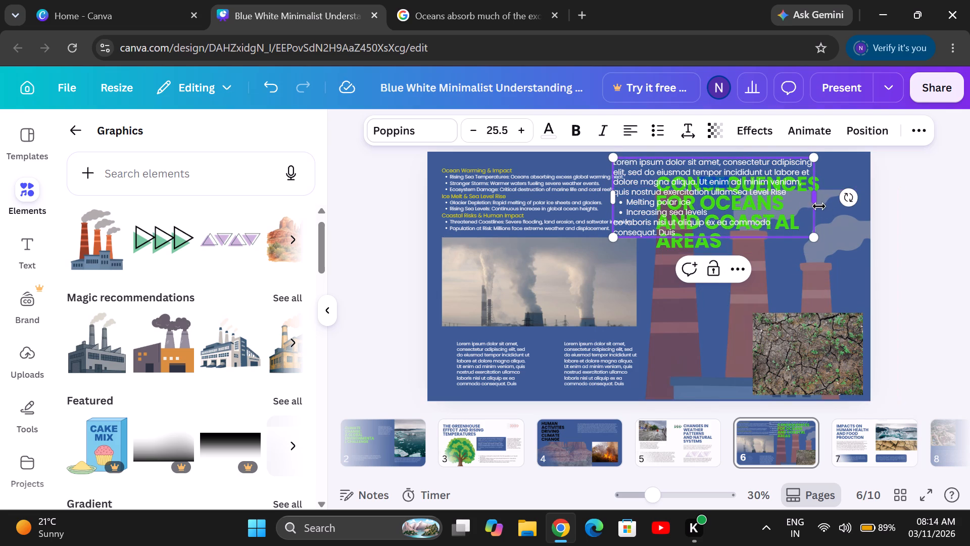
left_click_drag(819, 206, 783, 236)
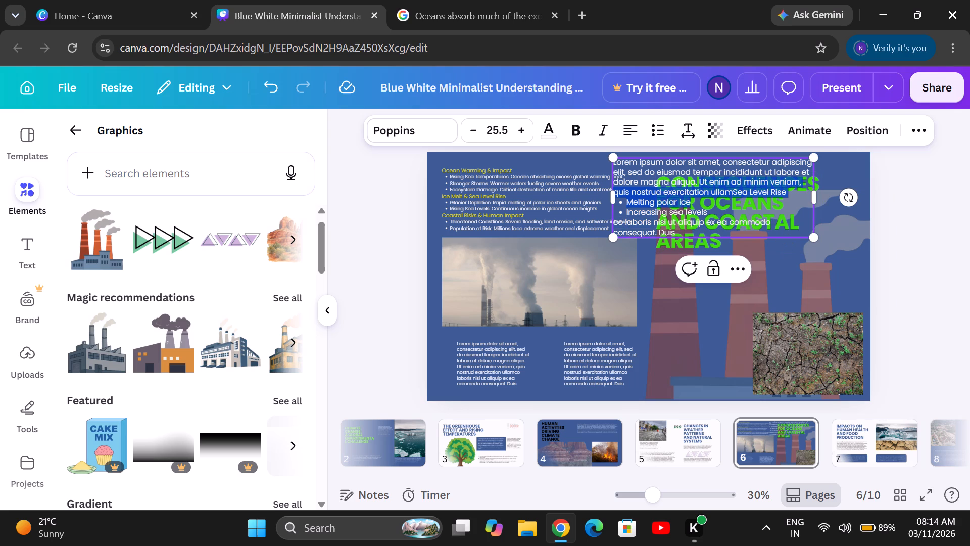
left_click_drag(783, 236, 784, 238)
left_click_drag(784, 238, 798, 300)
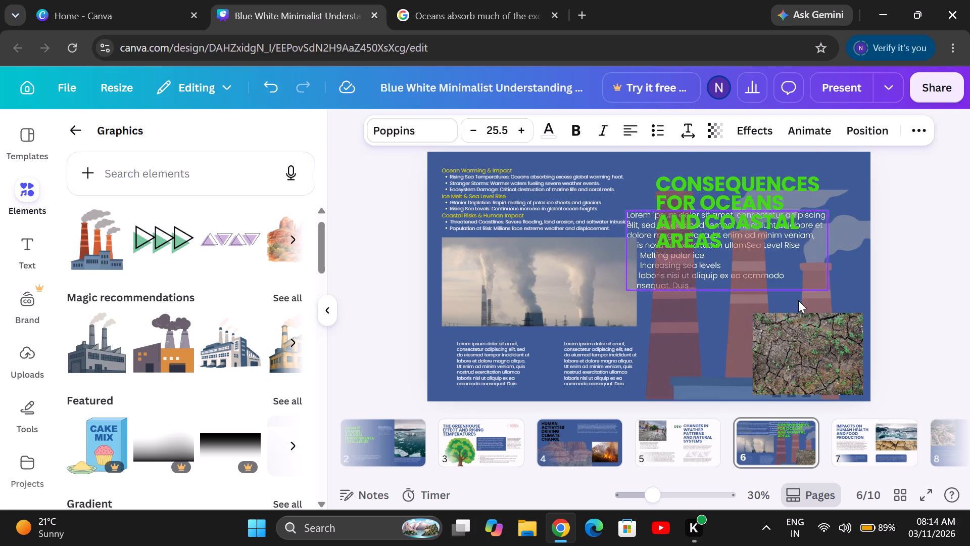
left_click_drag(798, 300, 818, 341)
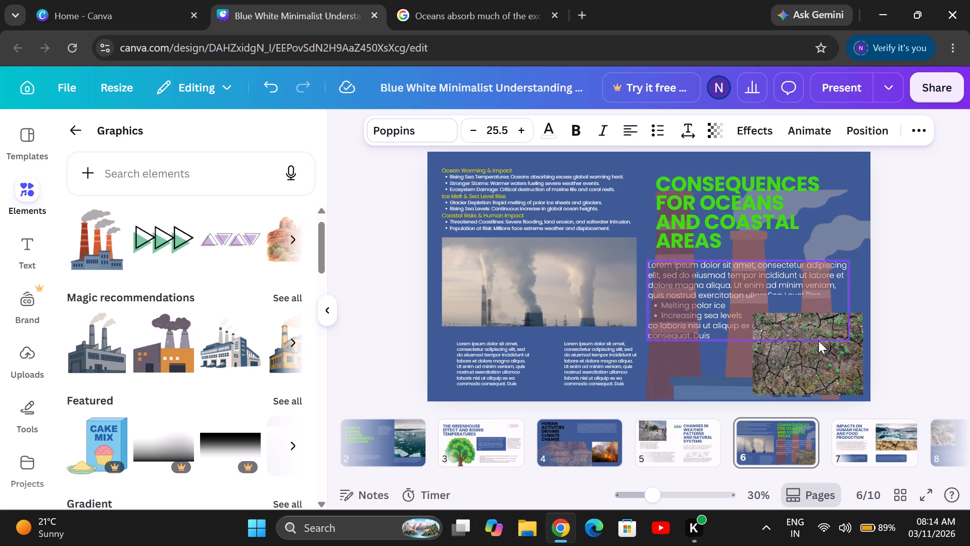
left_click_drag(818, 341, 818, 337)
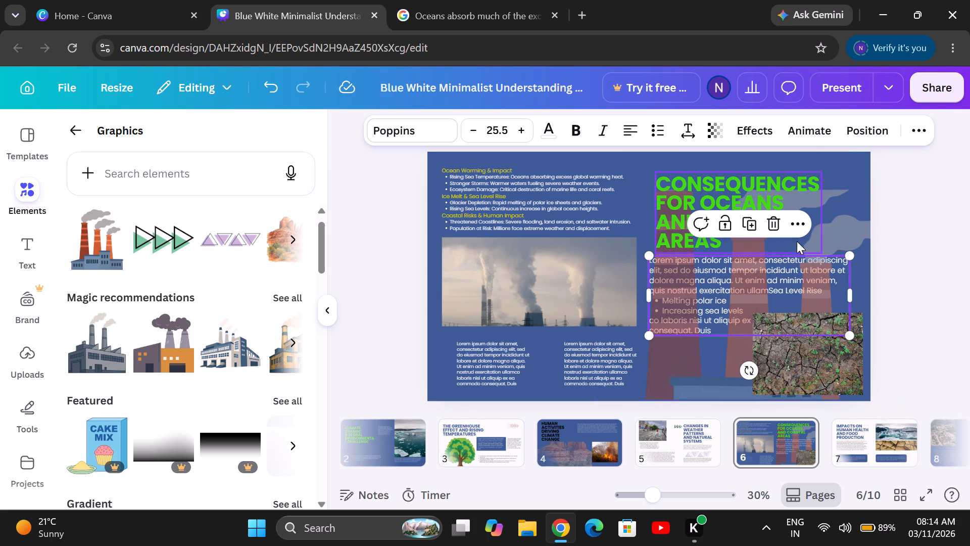
Bring the paragraph below the title forward two layers, in front of the factory illustration.
left_click(796, 222)
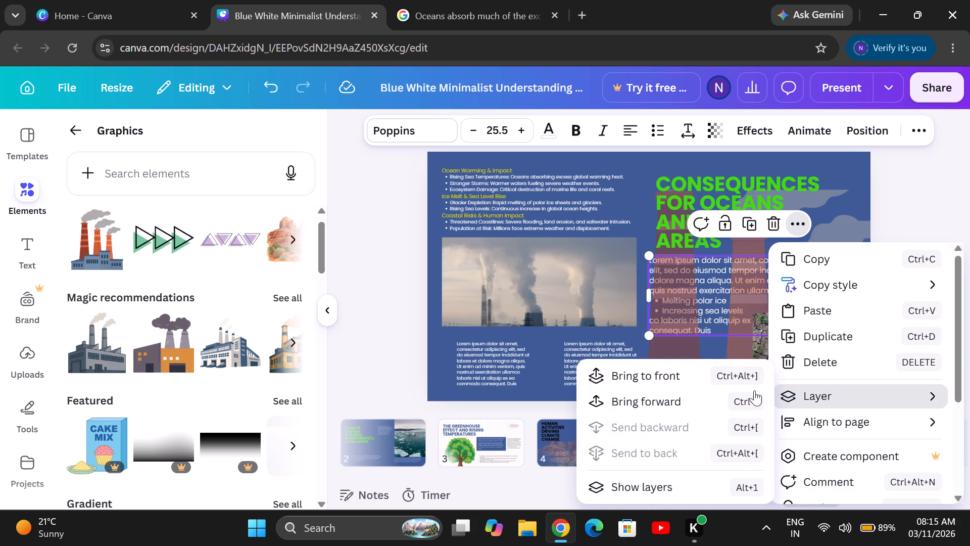
left_click(724, 393)
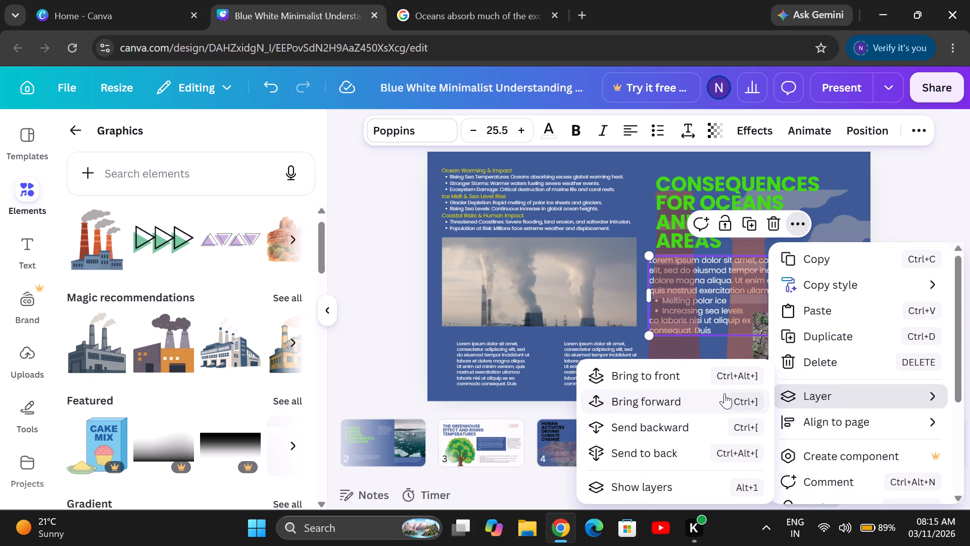
left_click(709, 399)
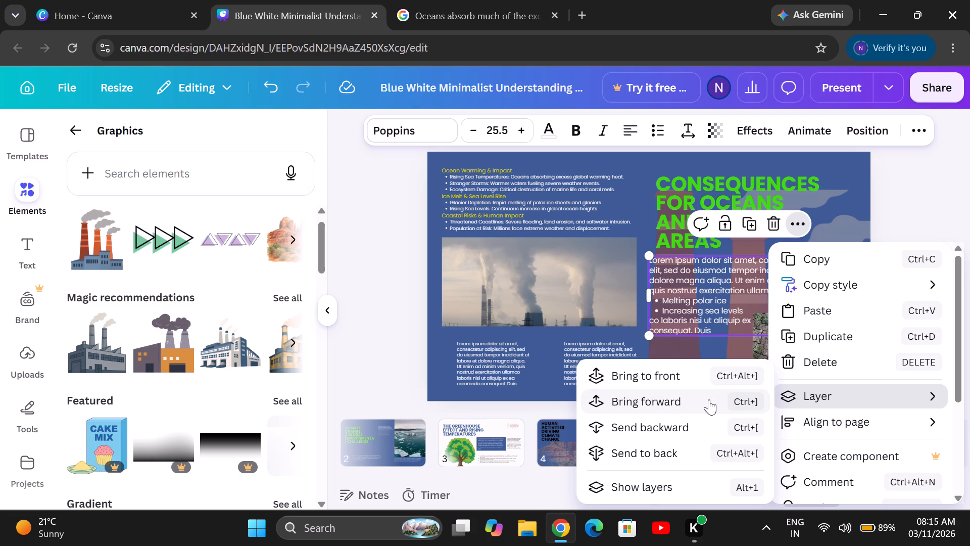
left_click(930, 206)
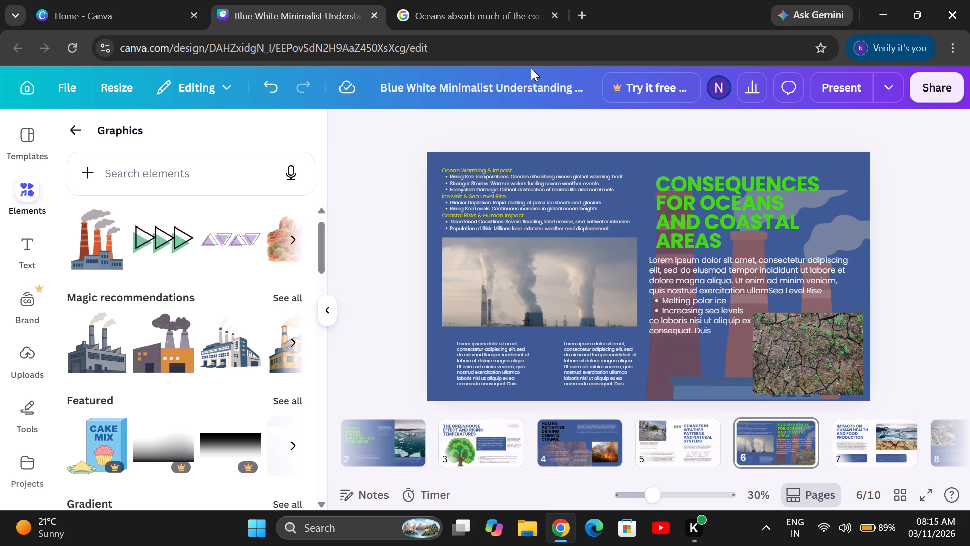
Switch to the Google AI chat and copy the "Ocean Warming" heading with its first two points, ending at "Stronger, destructive storms".
left_click(489, 3)
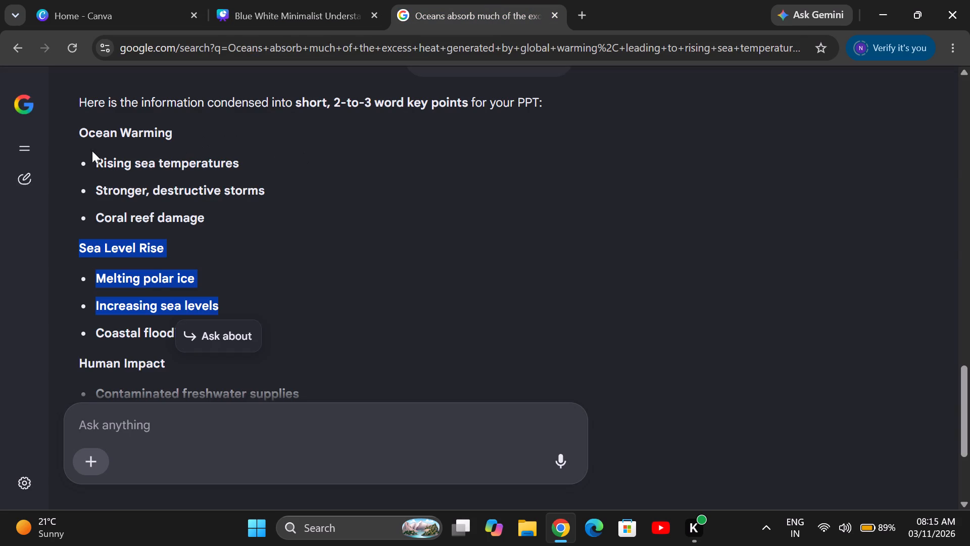
left_click_drag(75, 133, 77, 129)
left_click_drag(77, 129, 80, 129)
left_click_drag(80, 129, 192, 160)
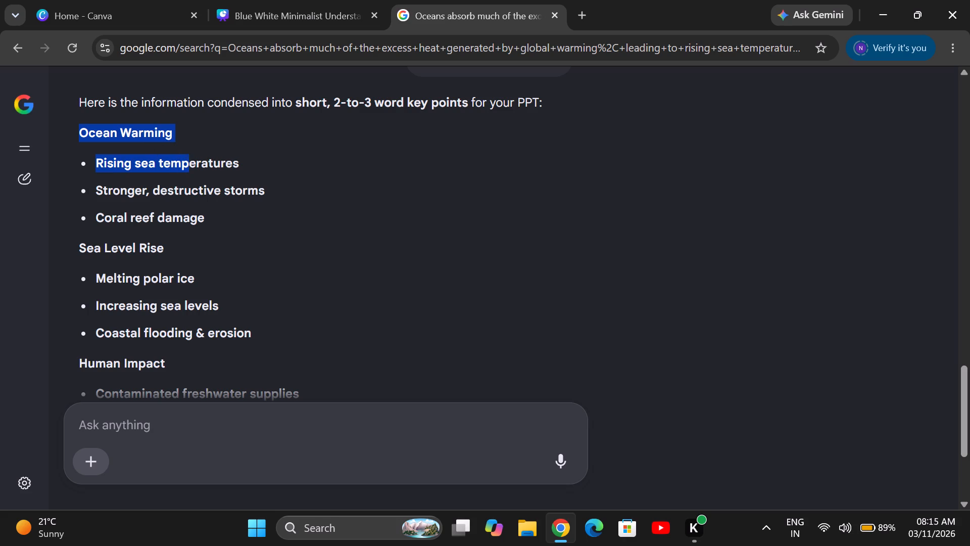
left_click_drag(192, 160, 269, 187)
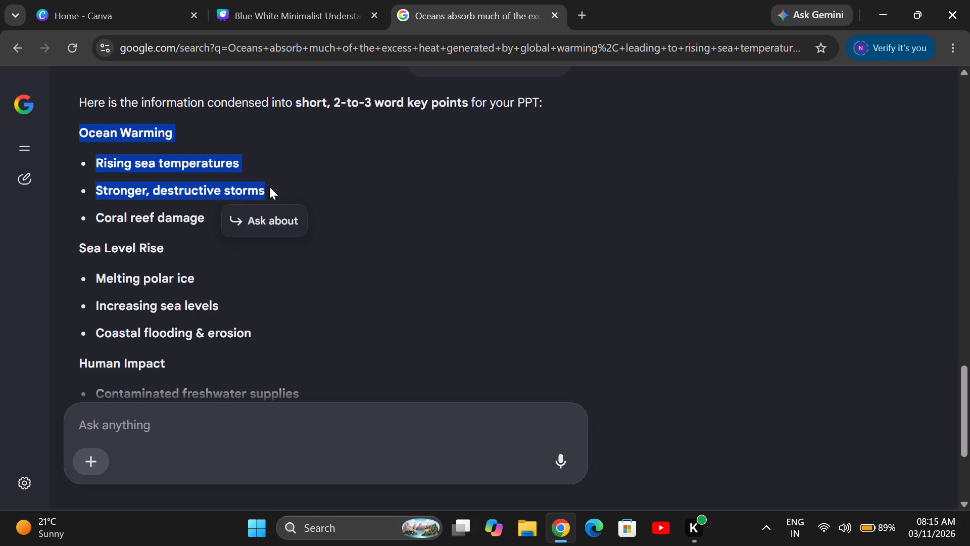
key("ctrl+v")
key("ctrl+c")
key("ctrl+c")
key("ctrl+c")
key("ctrl+c")
Switch to the Canva presentation and replace the whole paragraph below the page 6 title with the copied "Ocean Warming" heading and points.
left_click(342, 10)
scroll(342, 10, "right", 1)
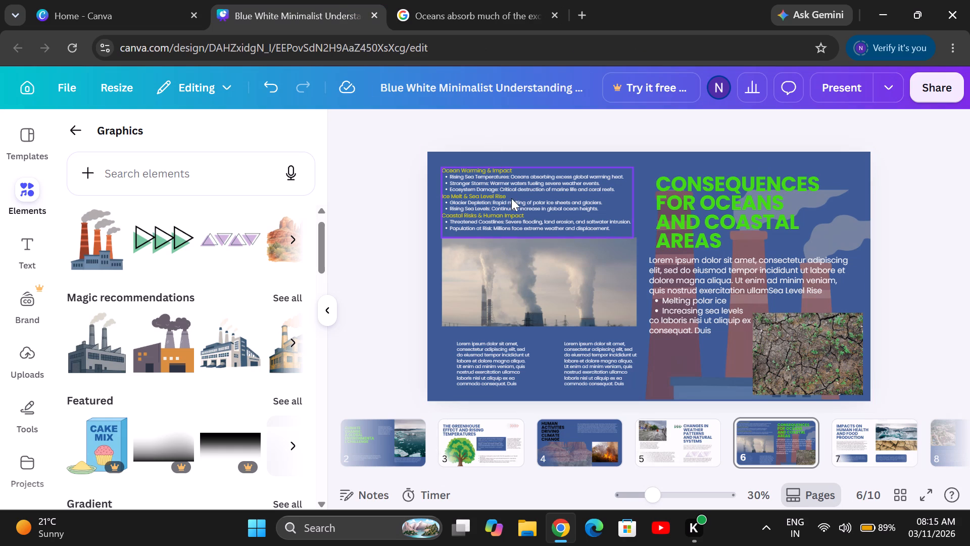
scroll(511, 198, "right", 1)
left_click(691, 304)
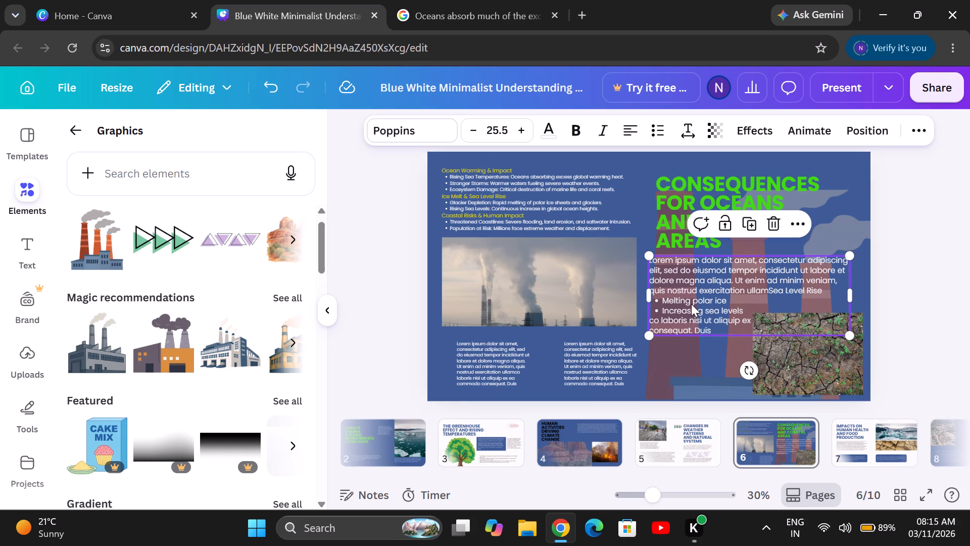
key("ctrl+a")
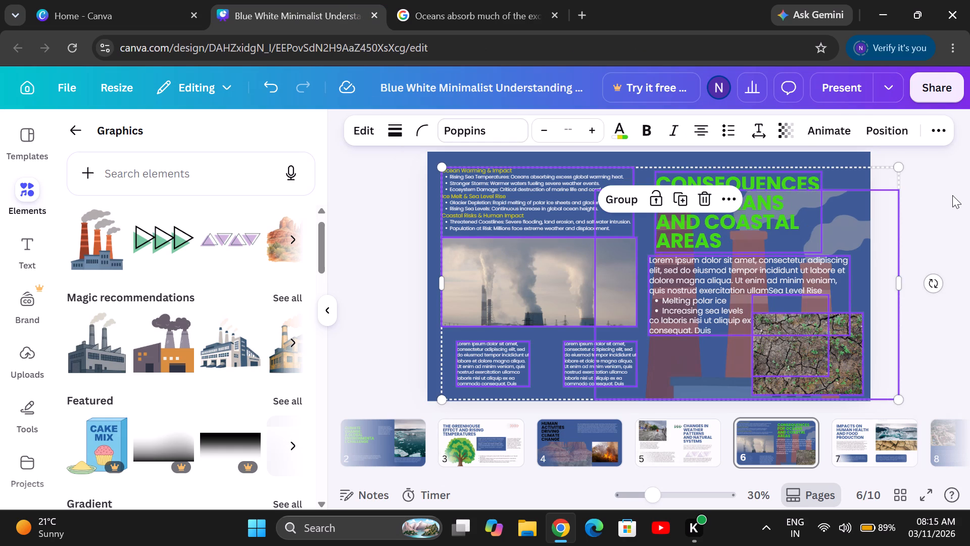
left_click(952, 195)
left_click(952, 195)
scroll(901, 233, "left", 1)
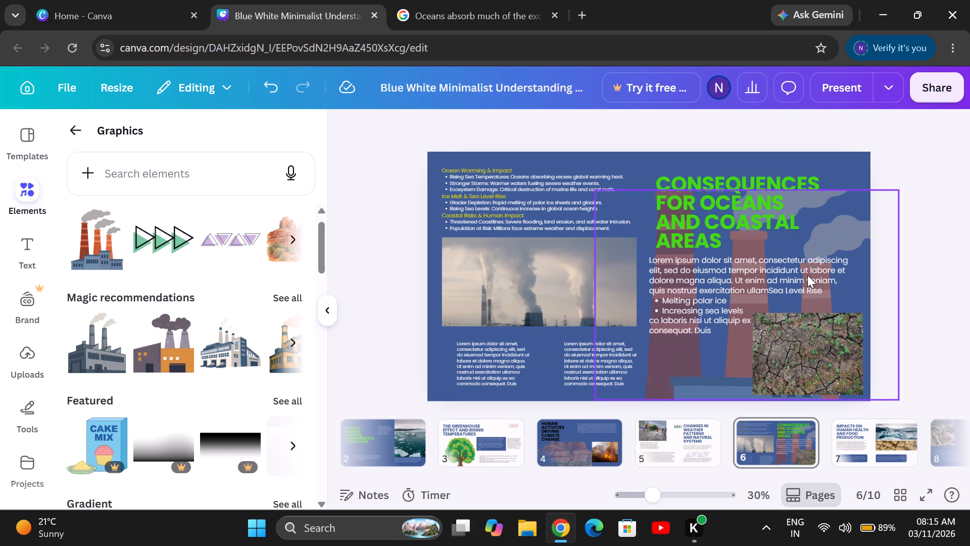
double_click(807, 275)
key("ctrl+a")
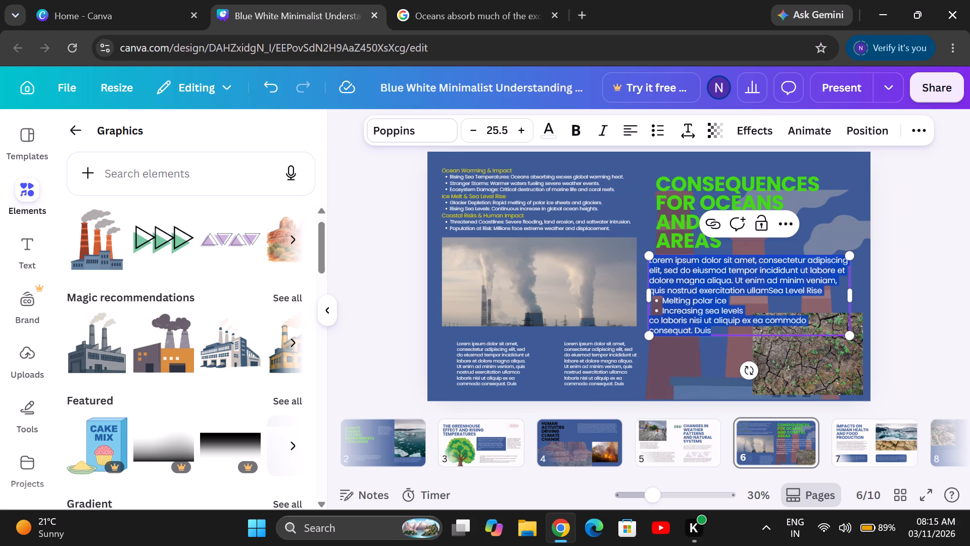
key("ctrl+v")
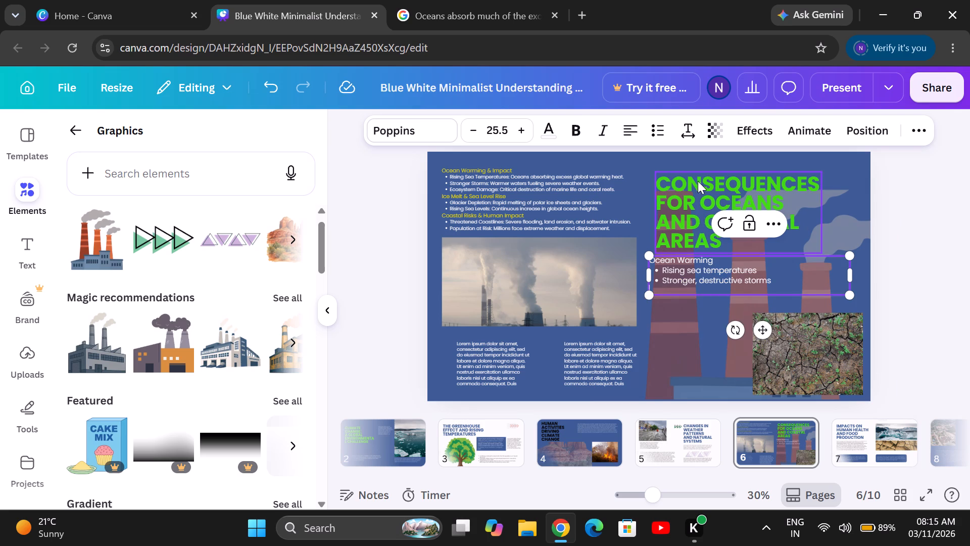
In the Google AI chat, copy the "Sea Level Rise" heading with its three points through "Coastal flooding & erosion", and return to the Canva presentation.
left_click(510, 6)
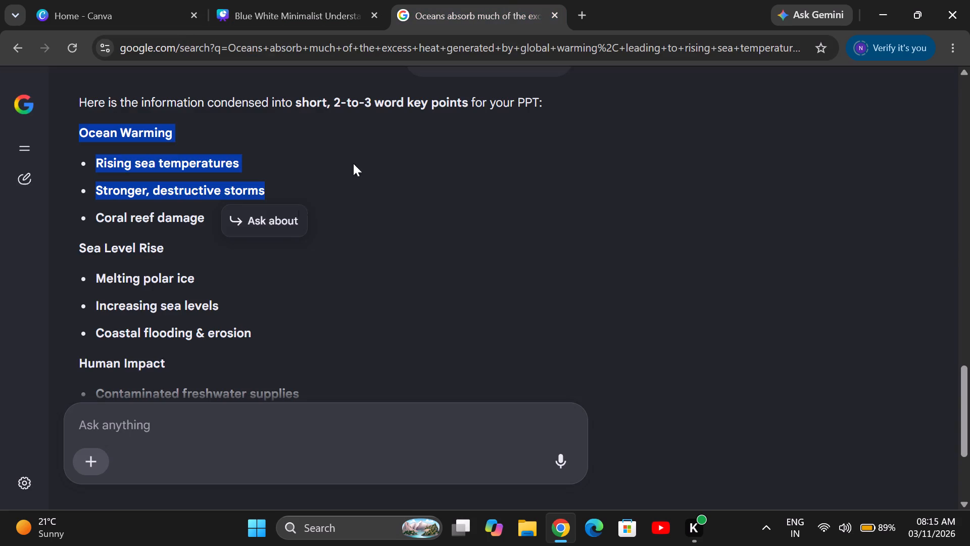
left_click(81, 246)
left_click_drag(81, 246, 266, 311)
scroll(85, 246, "right", 1)
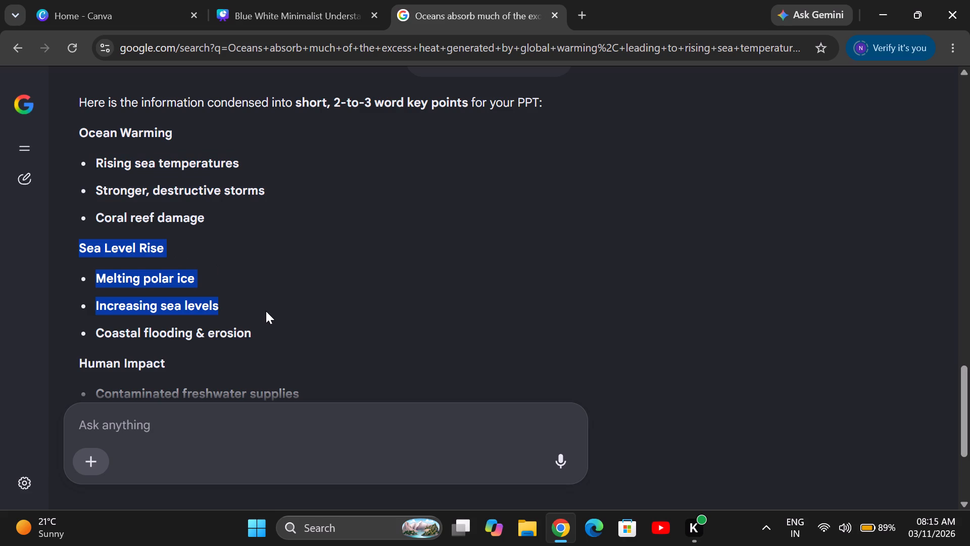
scroll(266, 311, "right", 1)
left_click_drag(266, 311, 272, 318)
key("ctrl+c")
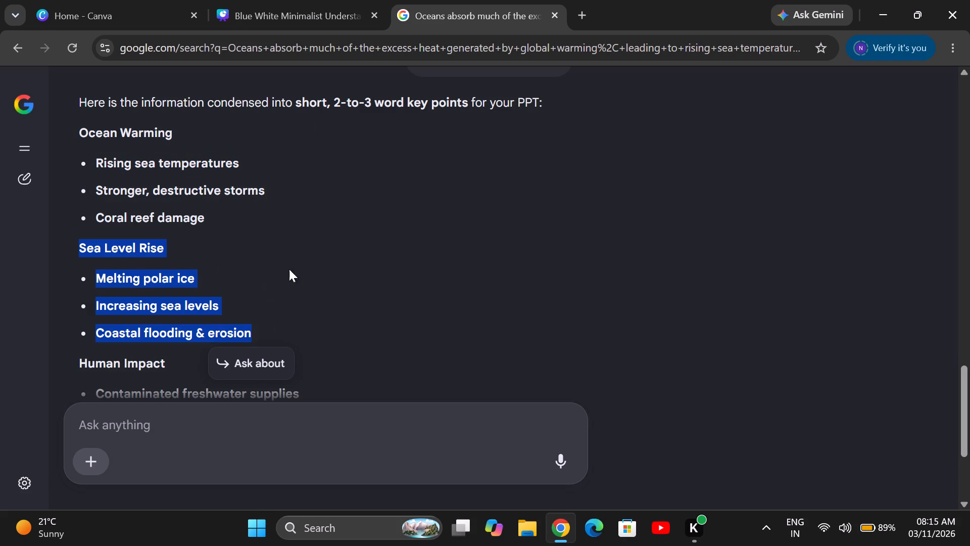
left_click(346, 2)
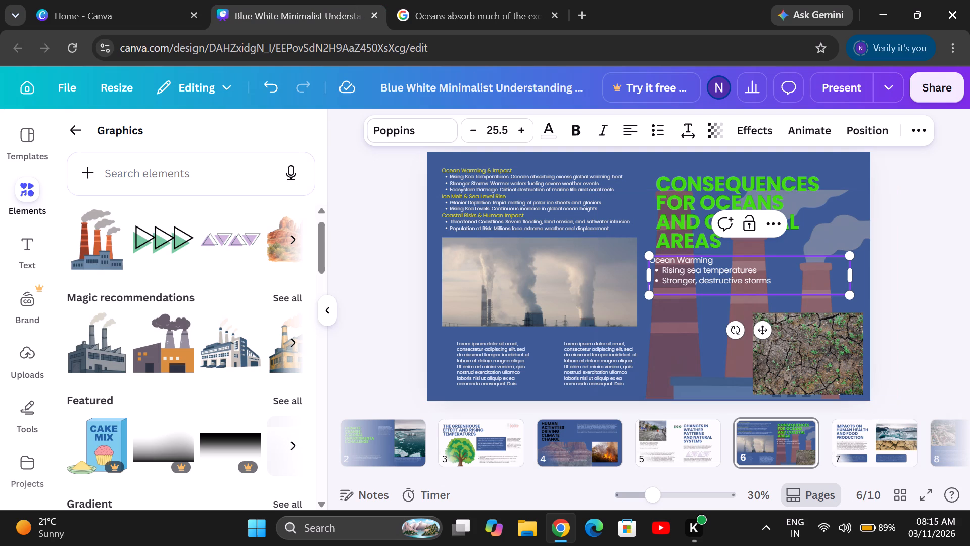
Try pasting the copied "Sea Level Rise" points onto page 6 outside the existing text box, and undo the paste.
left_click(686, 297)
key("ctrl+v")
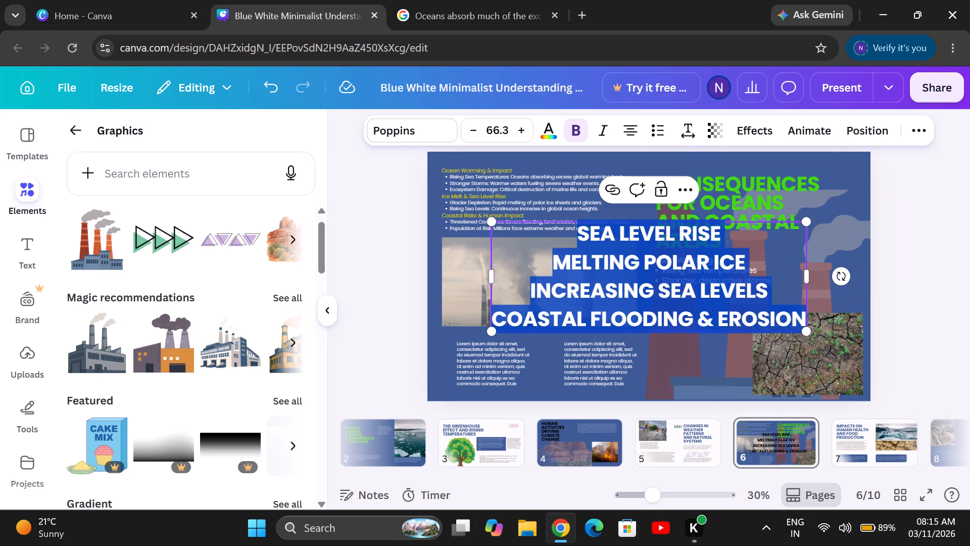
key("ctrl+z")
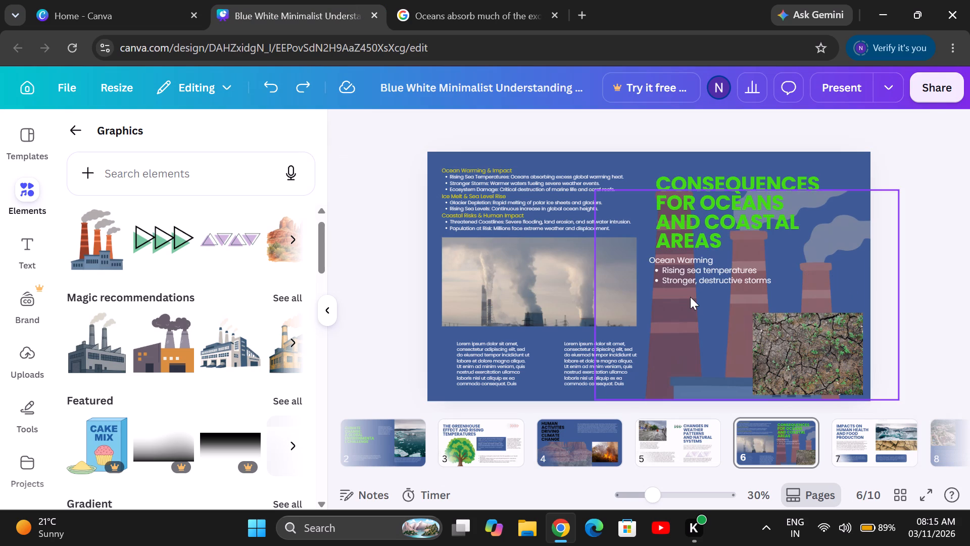
Paste the copied "Sea Level Rise" heading and points inside the text box, directly after "Stronger, destructive storms".
double_click(704, 268)
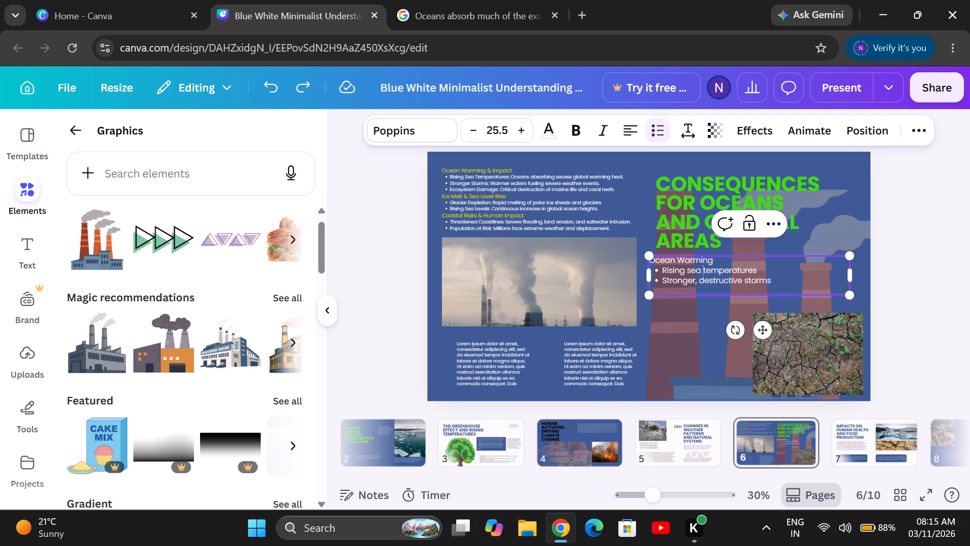
scroll(704, 268, "right", 1)
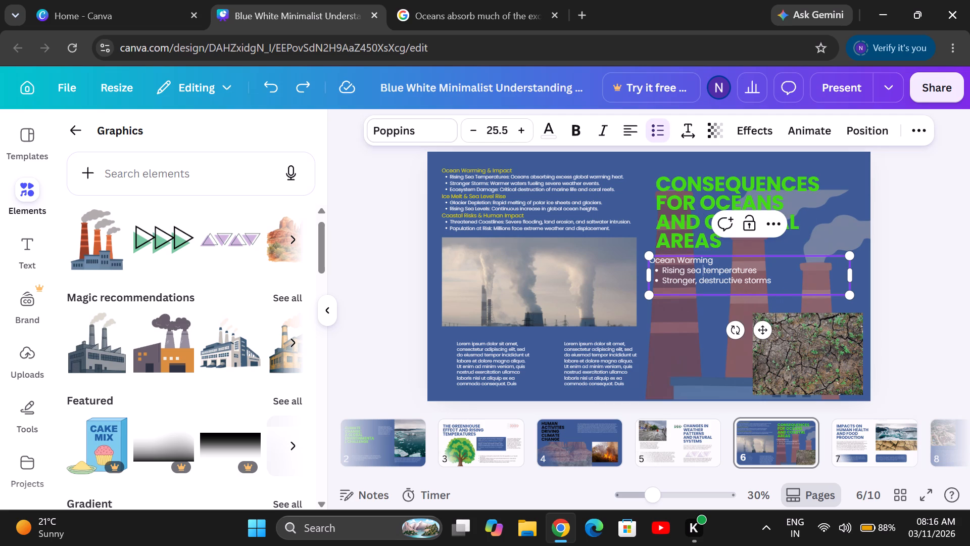
left_click(790, 289)
key("ctrl+v")
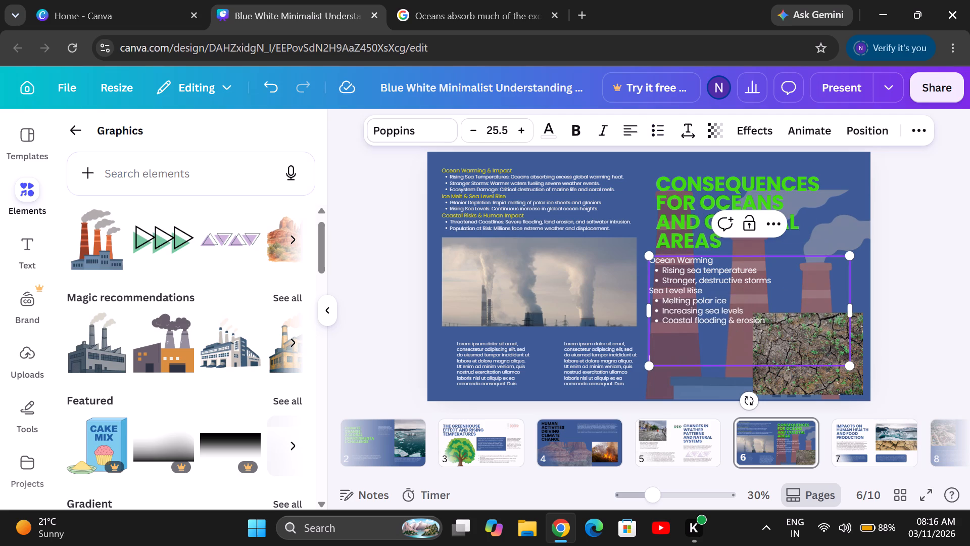
Narrow the key points text box so its far edge lines up with the end of the title's text box.
left_click_drag(851, 308, 863, 306)
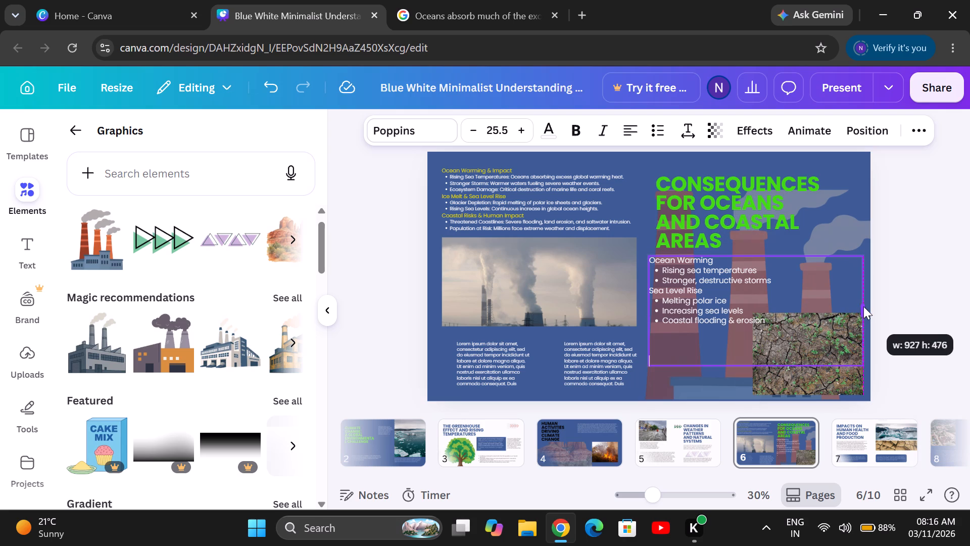
left_click_drag(863, 306, 840, 282)
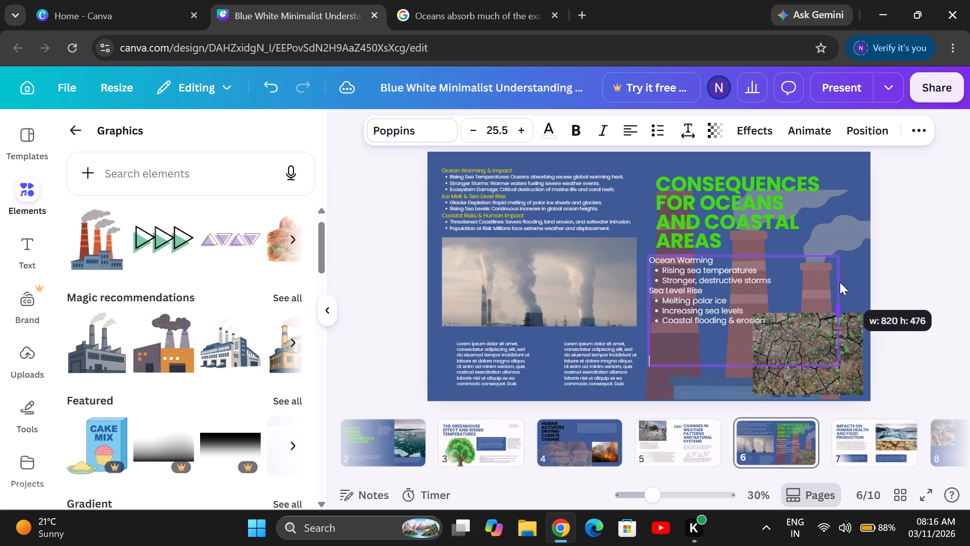
left_click_drag(840, 282, 823, 280)
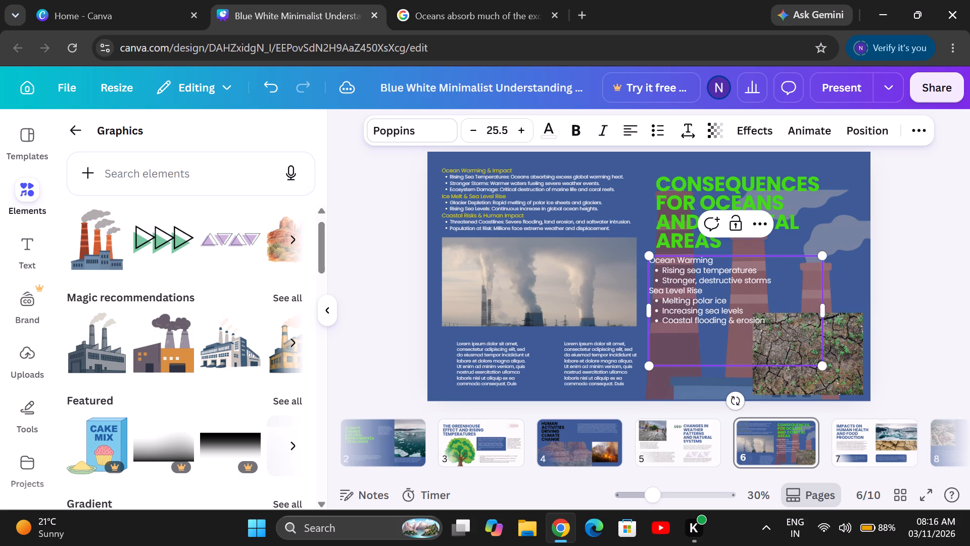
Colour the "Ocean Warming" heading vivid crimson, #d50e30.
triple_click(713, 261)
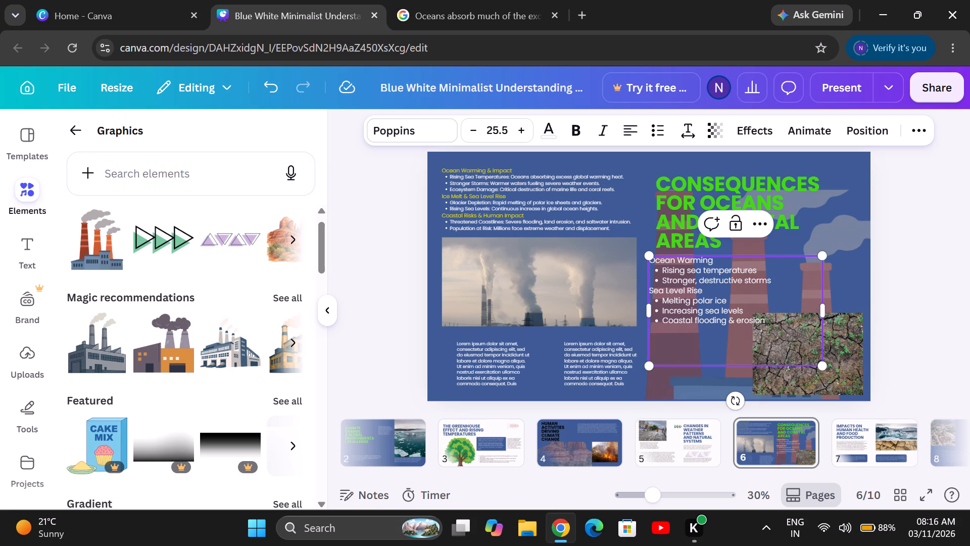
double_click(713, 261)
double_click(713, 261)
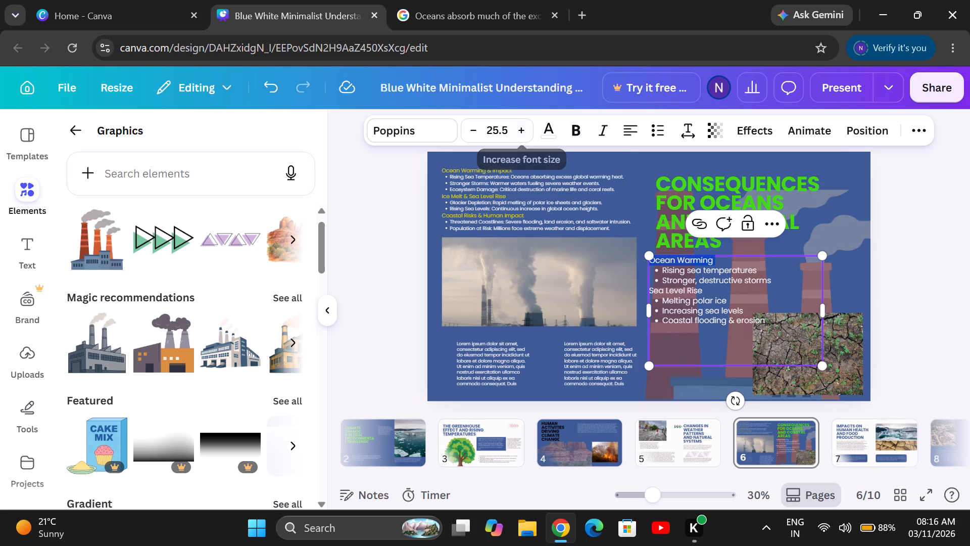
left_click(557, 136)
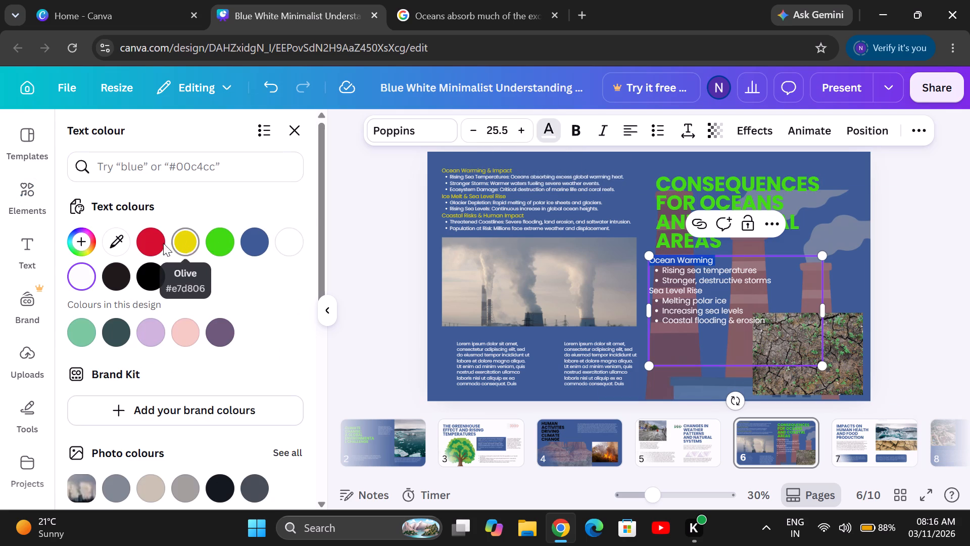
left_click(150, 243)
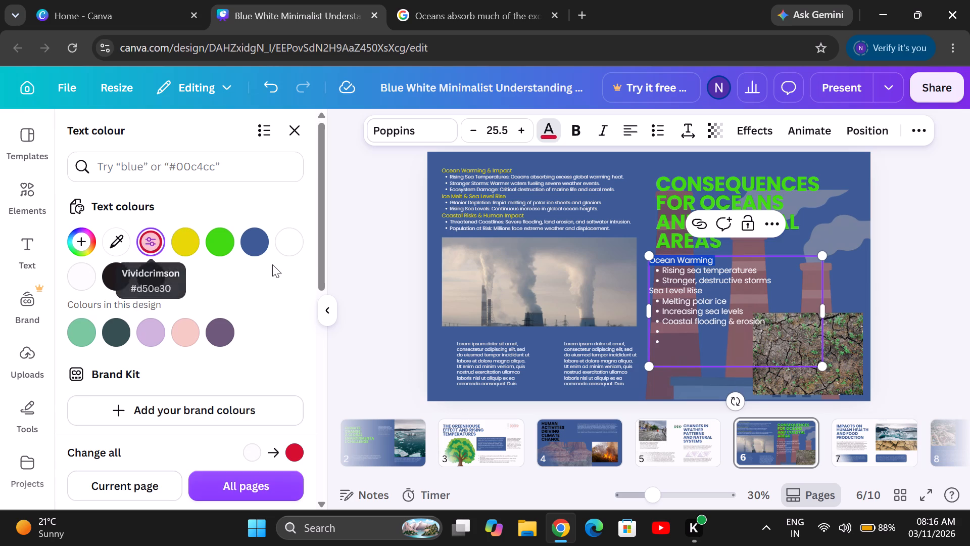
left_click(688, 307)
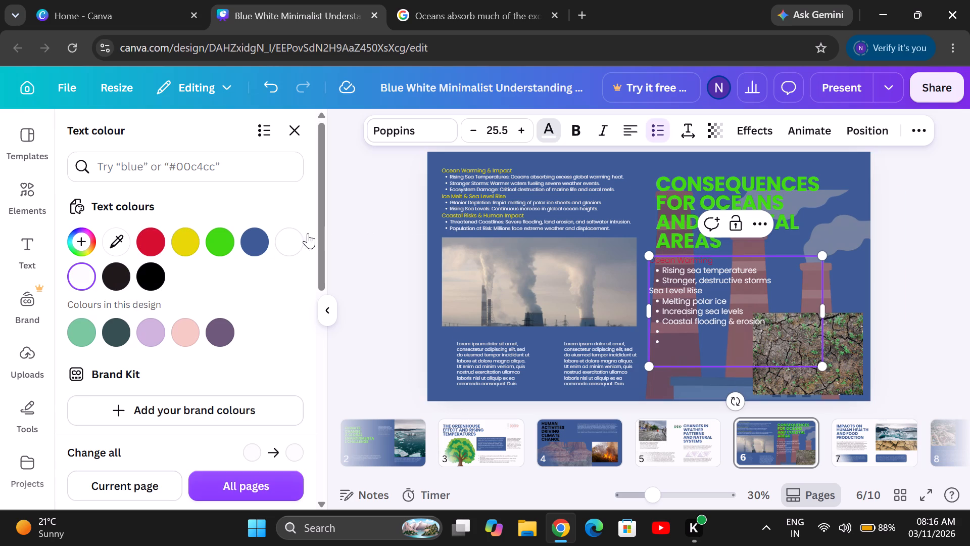
Recolour the "Ocean Warming" heading dark greyred, #1f191a.
double_click(706, 260)
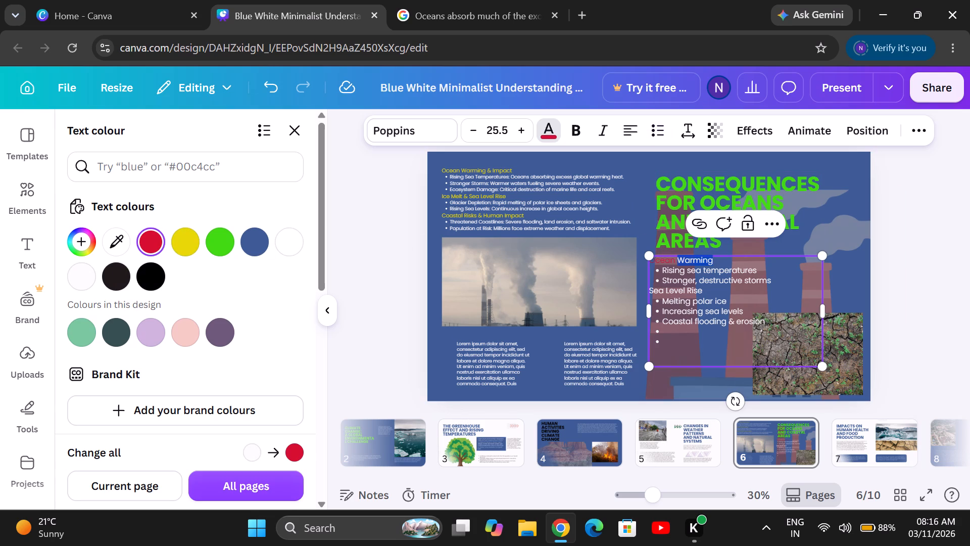
double_click(706, 260)
double_click(706, 260)
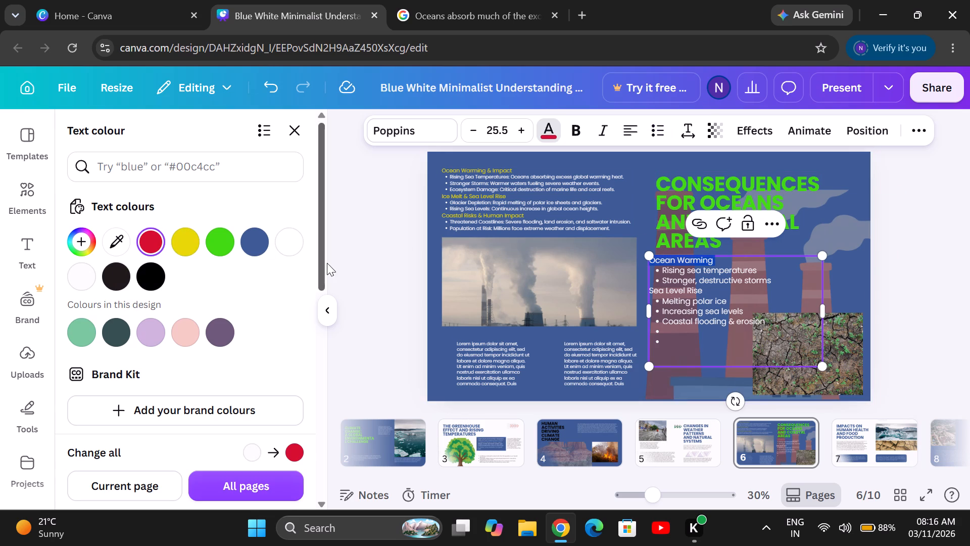
left_click(118, 279)
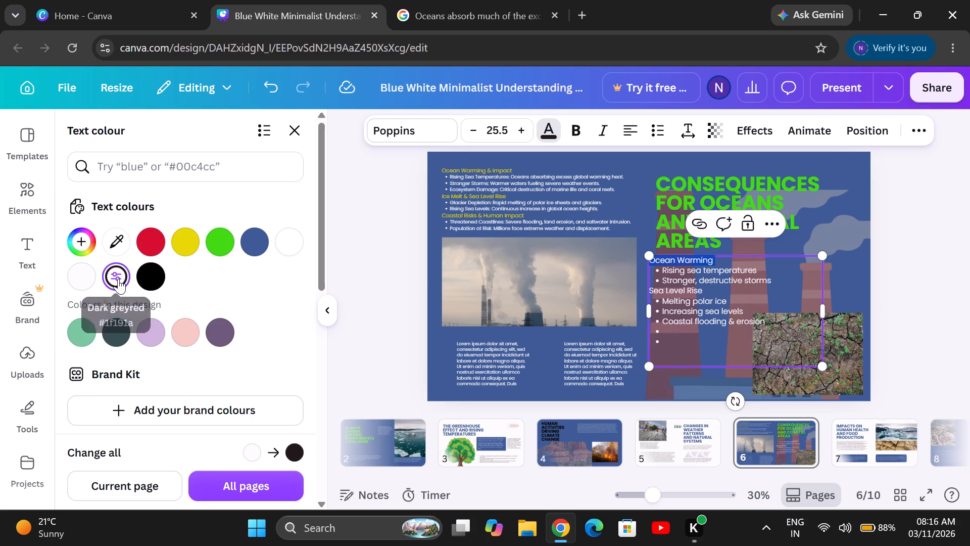
left_click(674, 332)
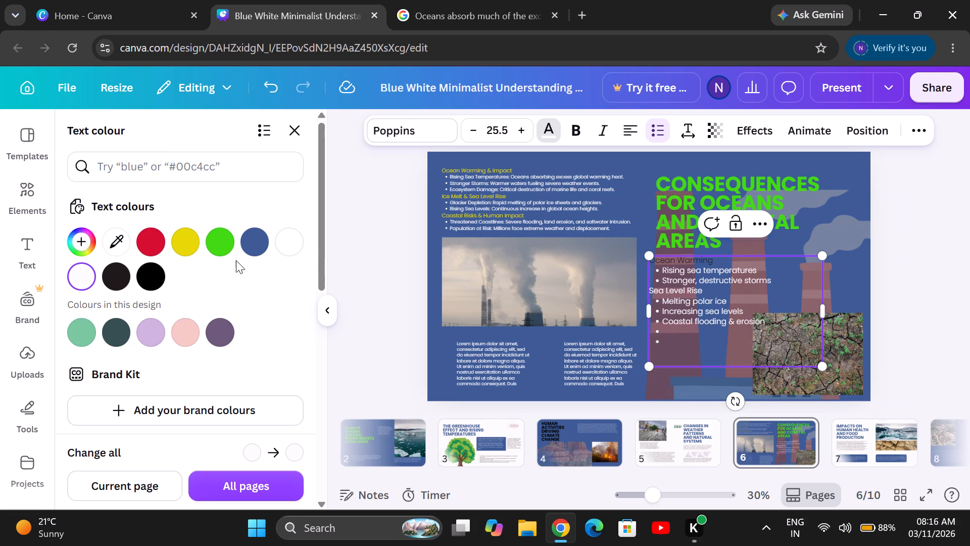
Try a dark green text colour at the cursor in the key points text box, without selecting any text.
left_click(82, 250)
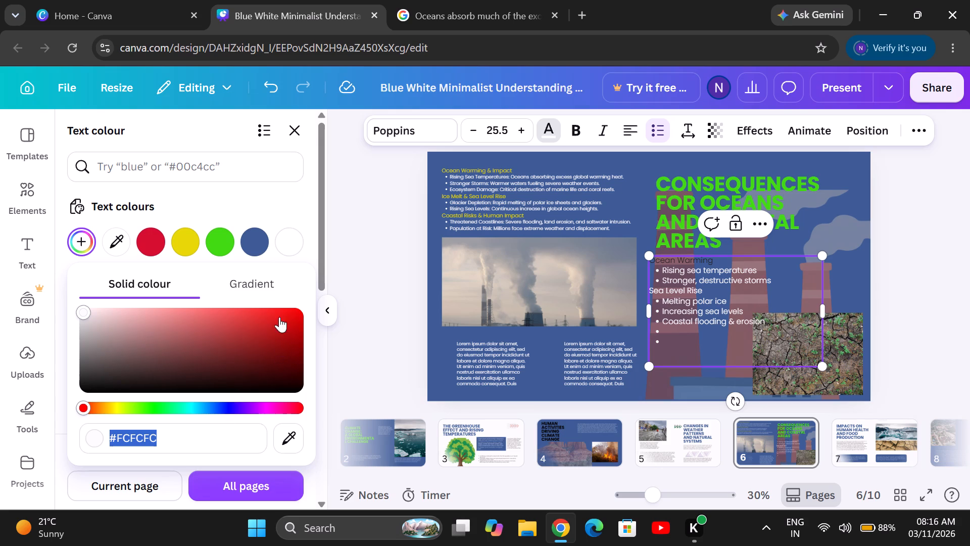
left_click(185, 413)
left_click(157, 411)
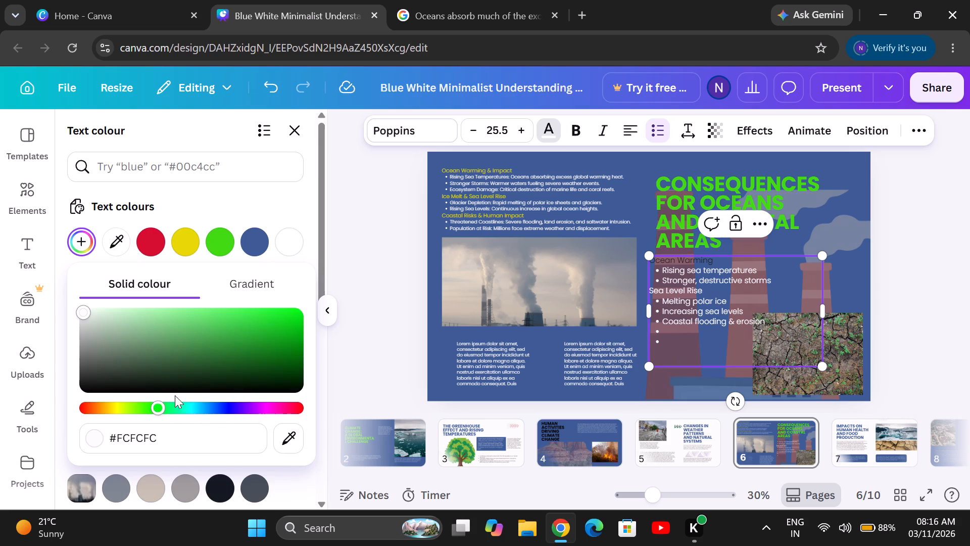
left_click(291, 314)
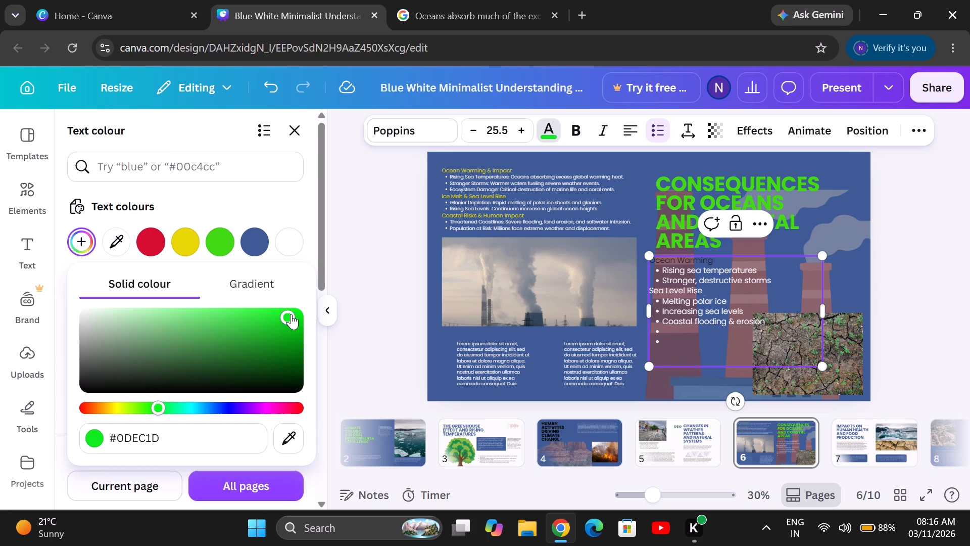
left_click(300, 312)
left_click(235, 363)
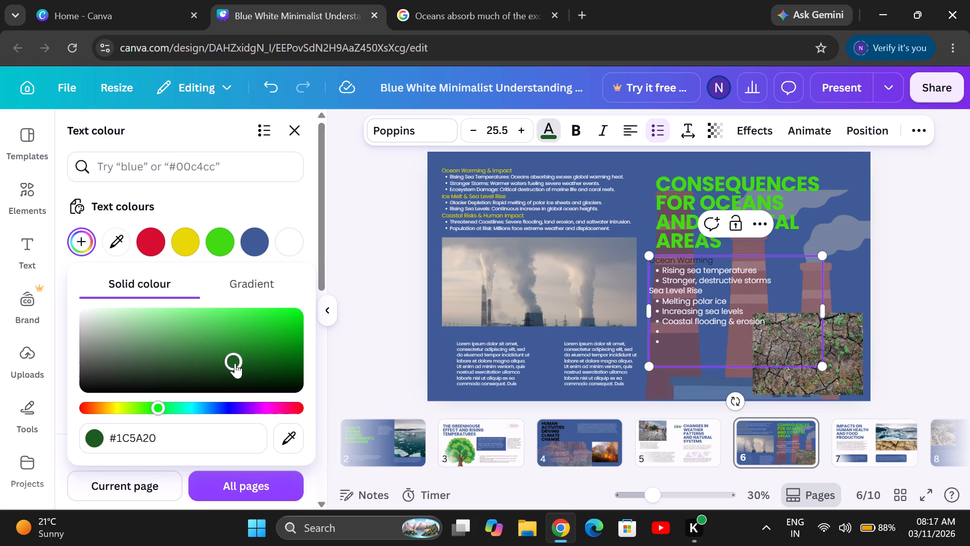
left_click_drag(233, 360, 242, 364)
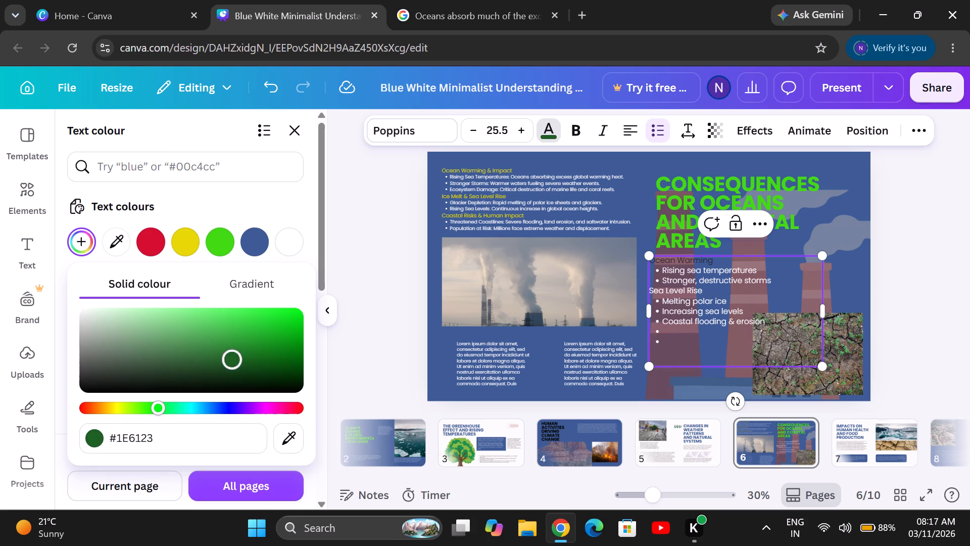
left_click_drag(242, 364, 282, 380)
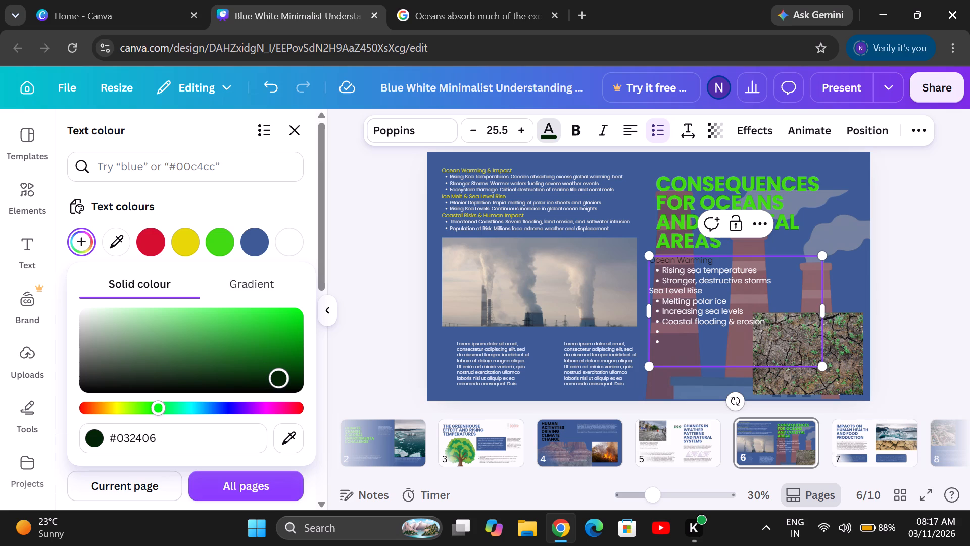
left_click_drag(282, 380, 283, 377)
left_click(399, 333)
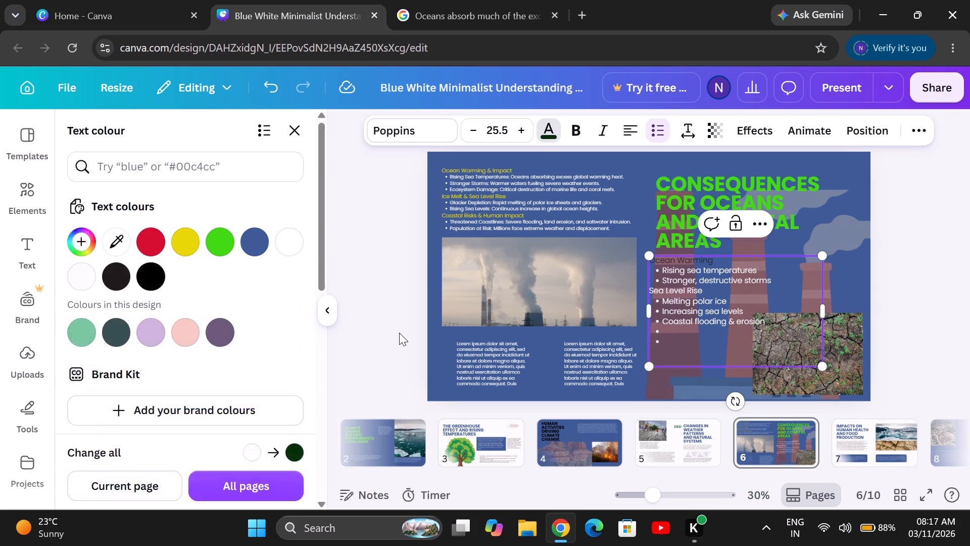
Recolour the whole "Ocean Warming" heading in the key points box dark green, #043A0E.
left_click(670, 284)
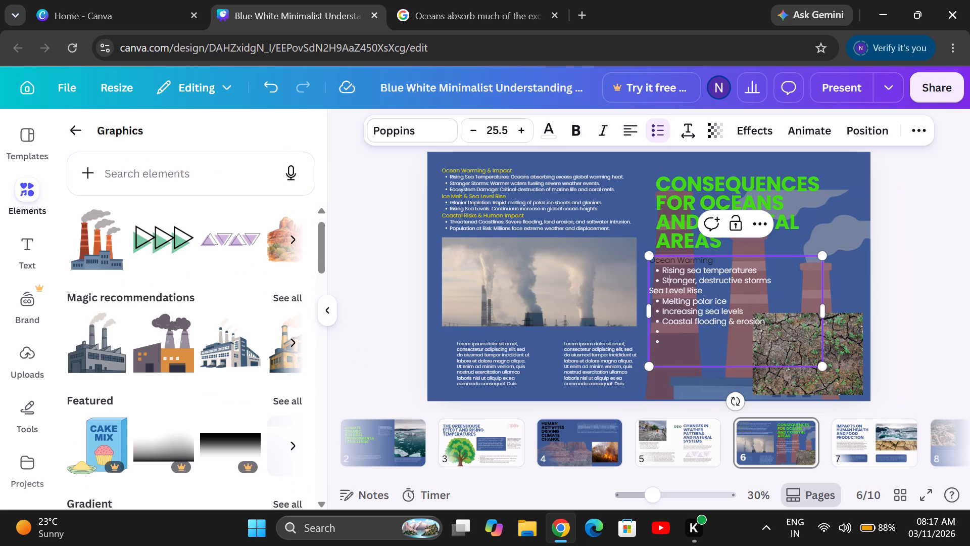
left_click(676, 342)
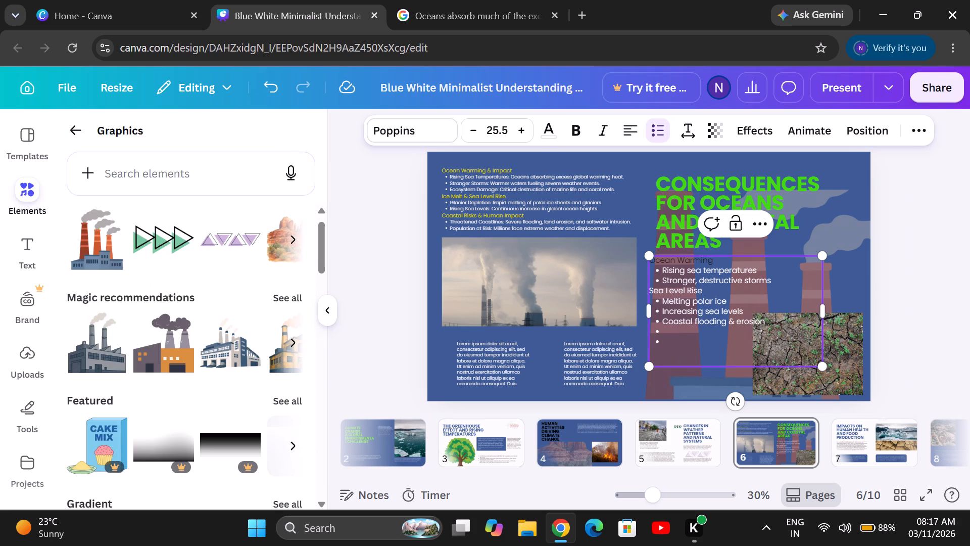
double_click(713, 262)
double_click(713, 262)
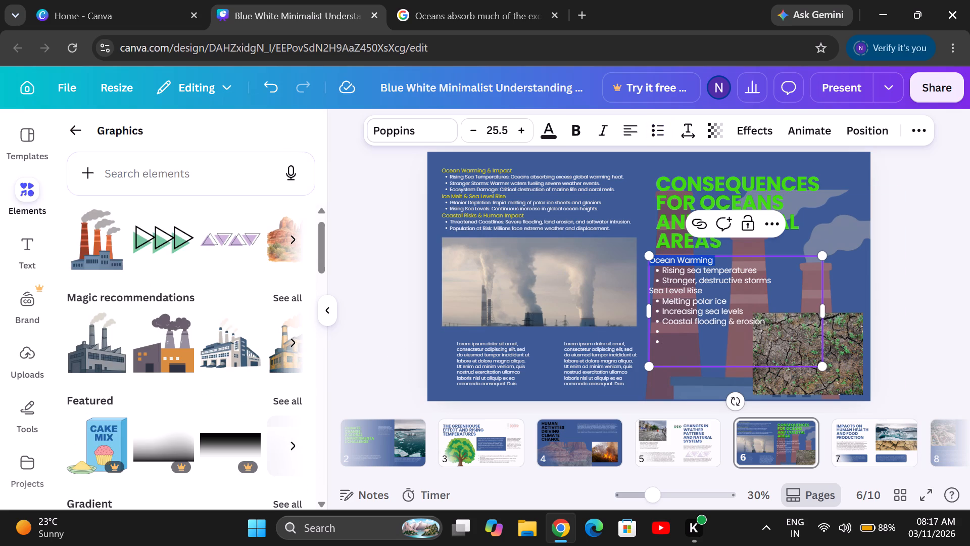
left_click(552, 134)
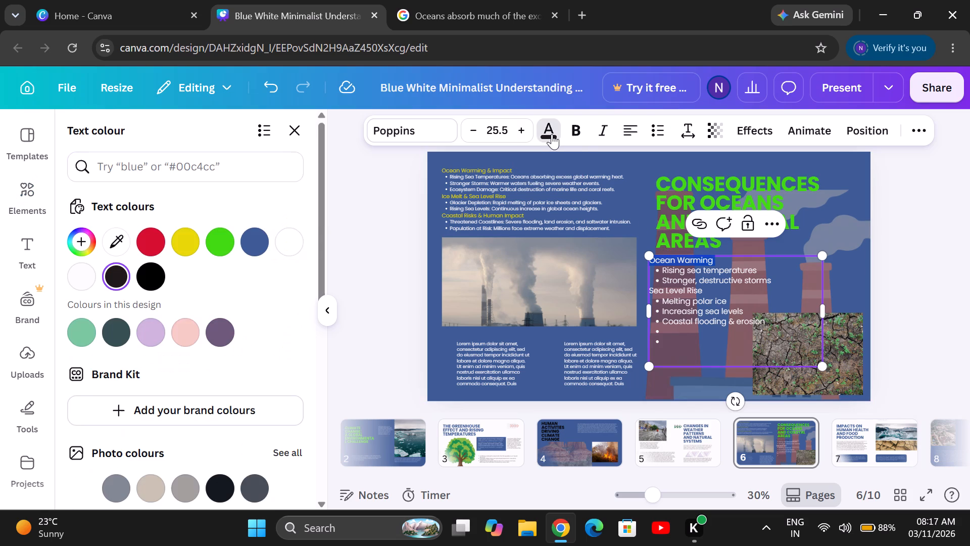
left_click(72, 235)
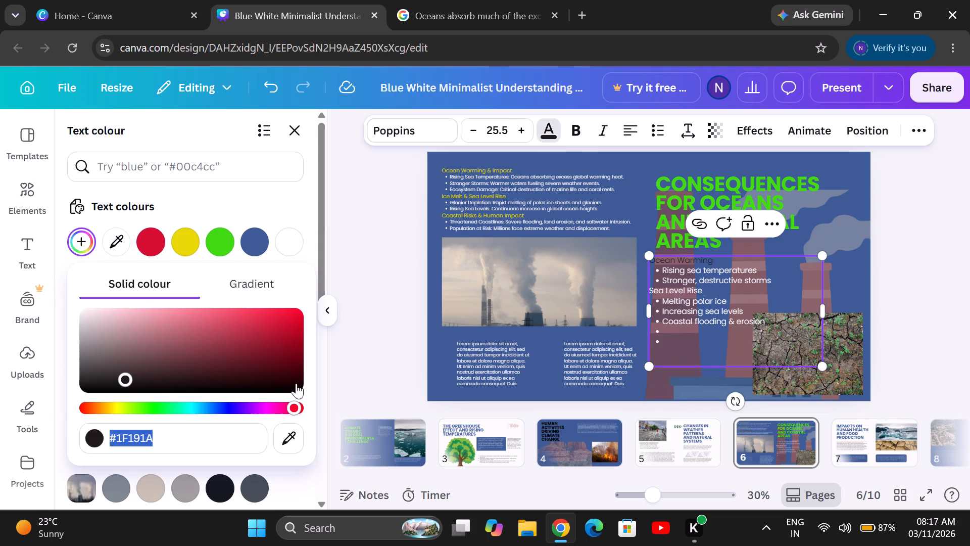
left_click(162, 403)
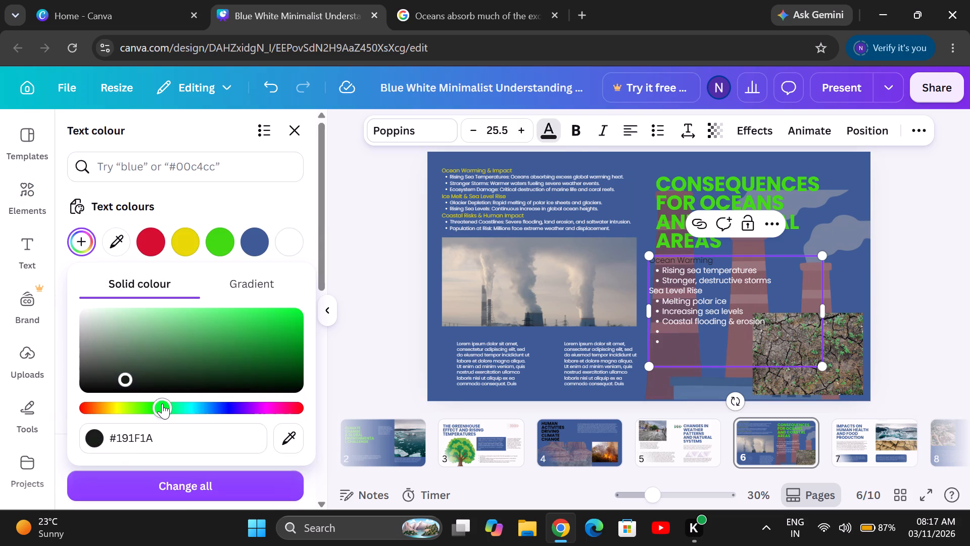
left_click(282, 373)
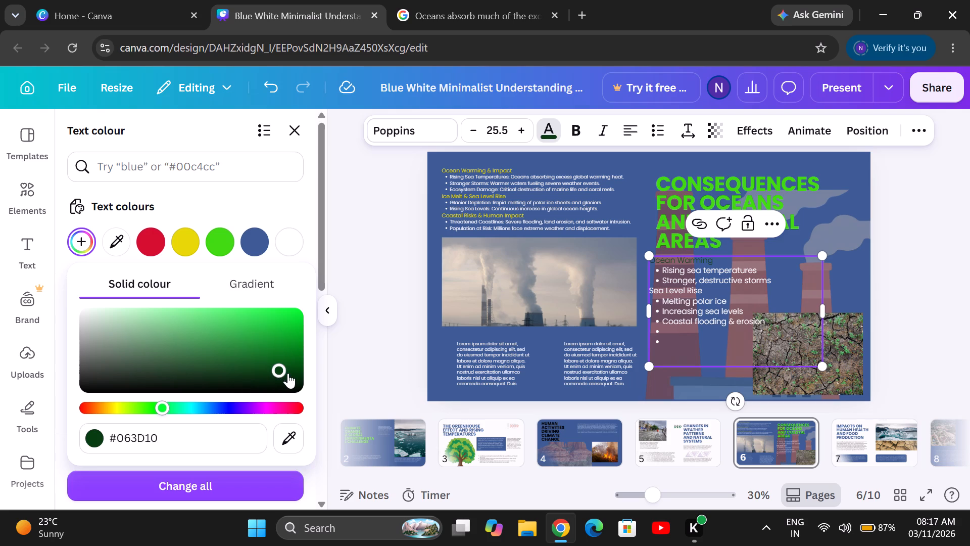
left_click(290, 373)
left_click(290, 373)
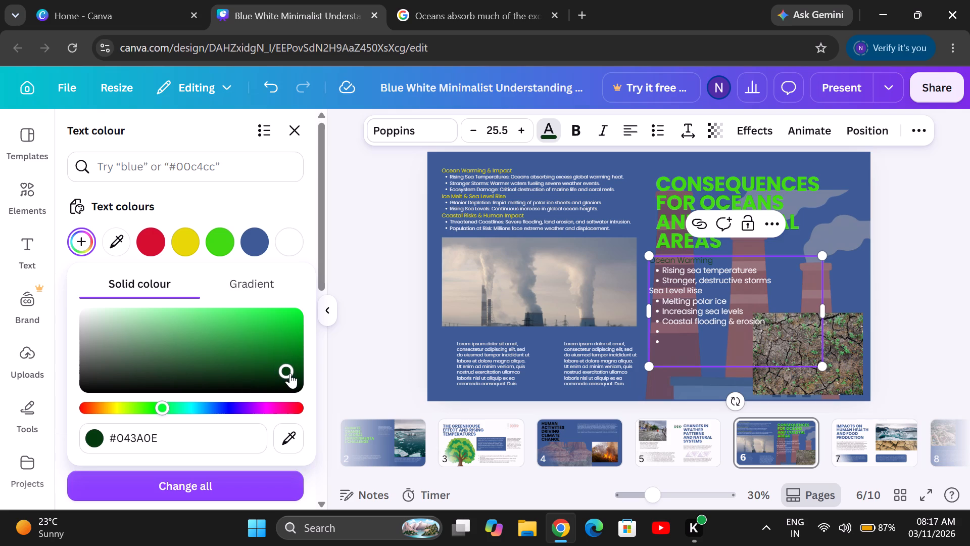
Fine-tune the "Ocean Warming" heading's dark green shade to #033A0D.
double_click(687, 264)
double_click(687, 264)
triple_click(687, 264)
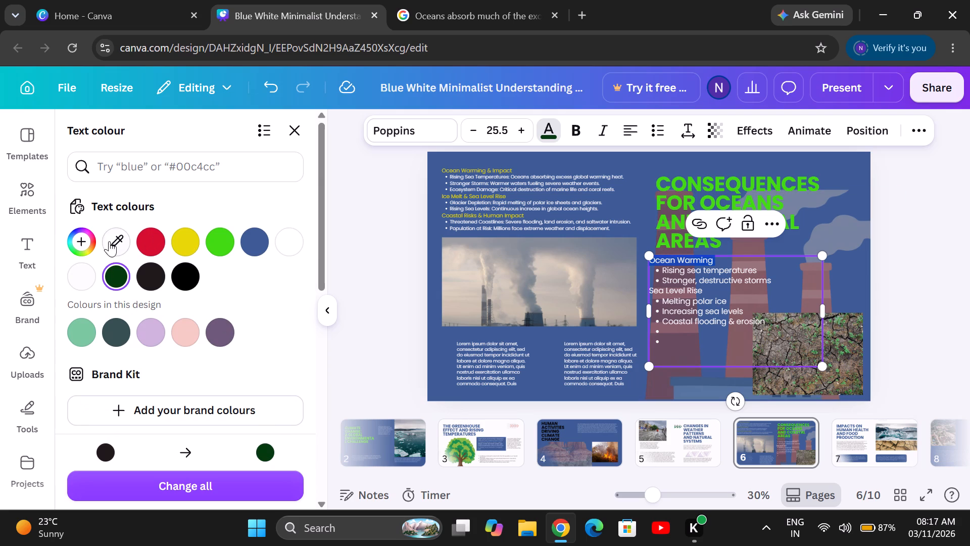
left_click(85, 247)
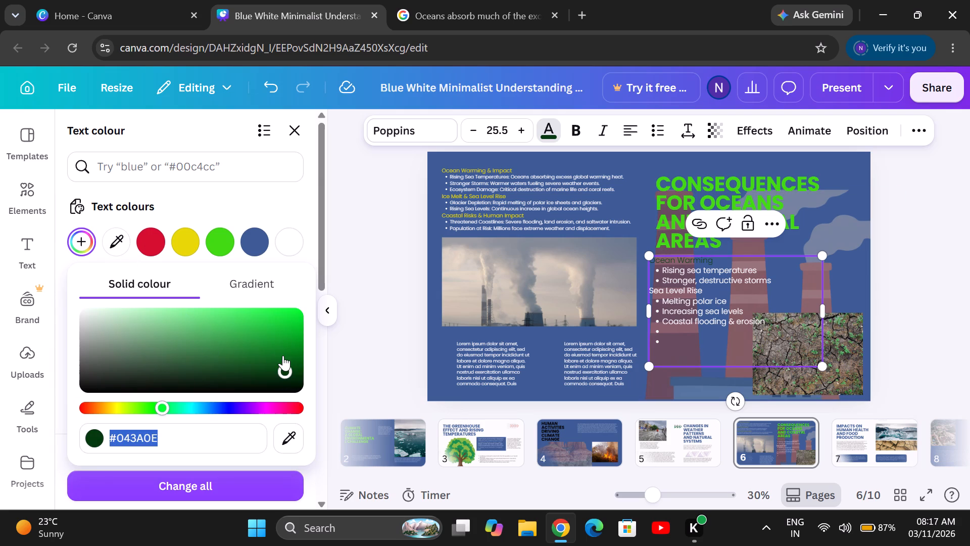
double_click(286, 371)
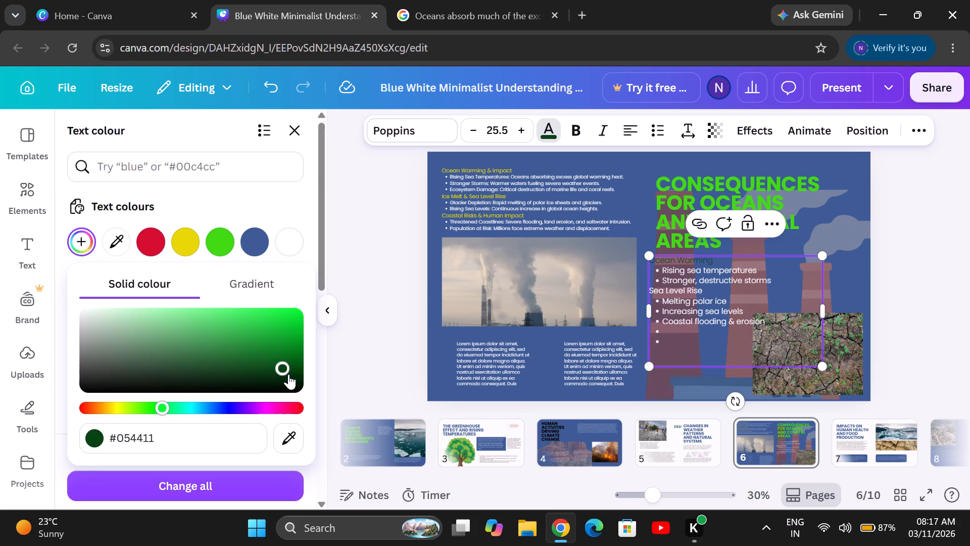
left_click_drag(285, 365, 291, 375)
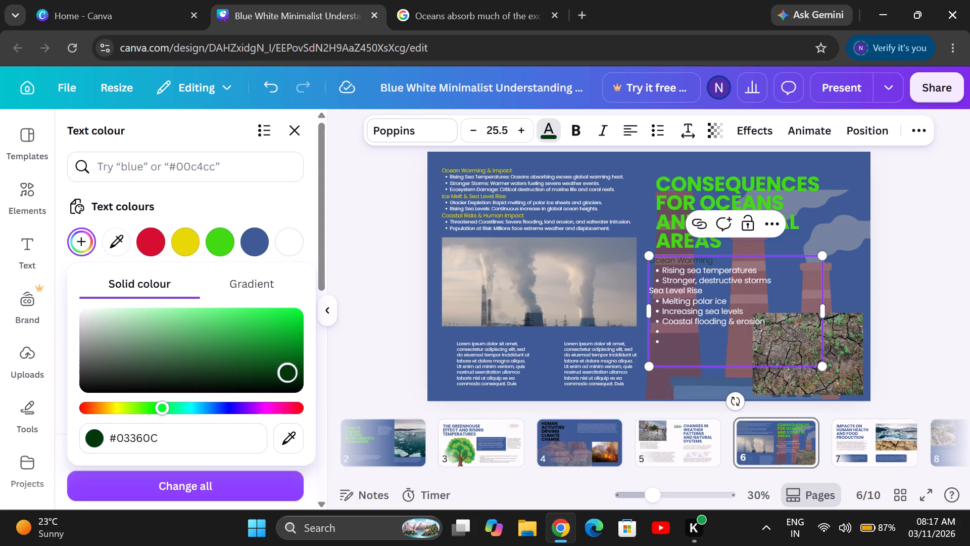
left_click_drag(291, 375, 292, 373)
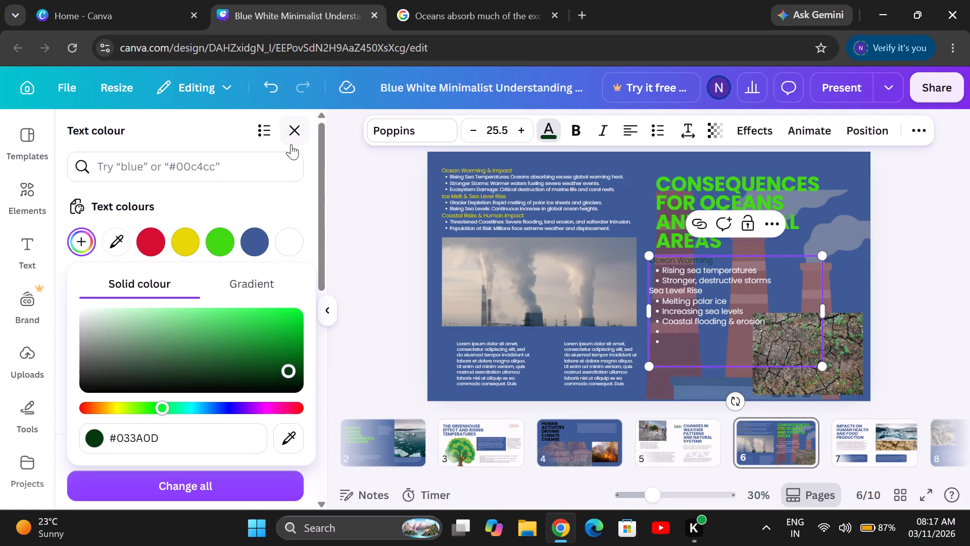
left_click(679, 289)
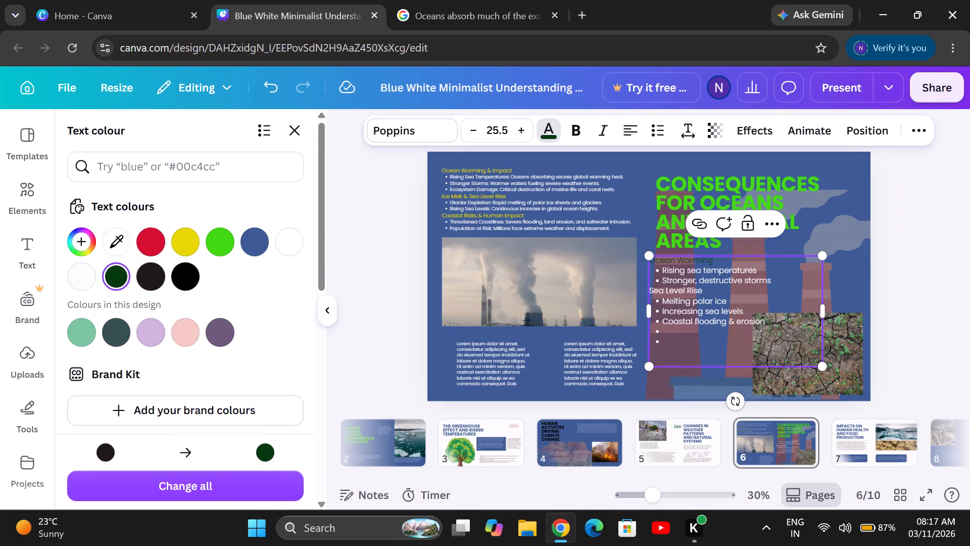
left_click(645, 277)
Recolour the "Ocean Warming" heading in the key points box bright red, #EA0816.
double_click(688, 259)
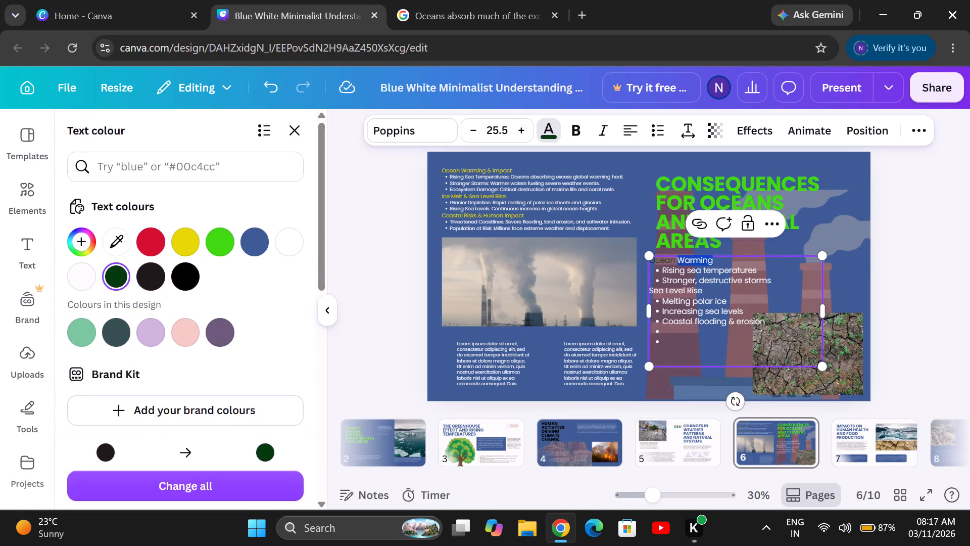
double_click(688, 259)
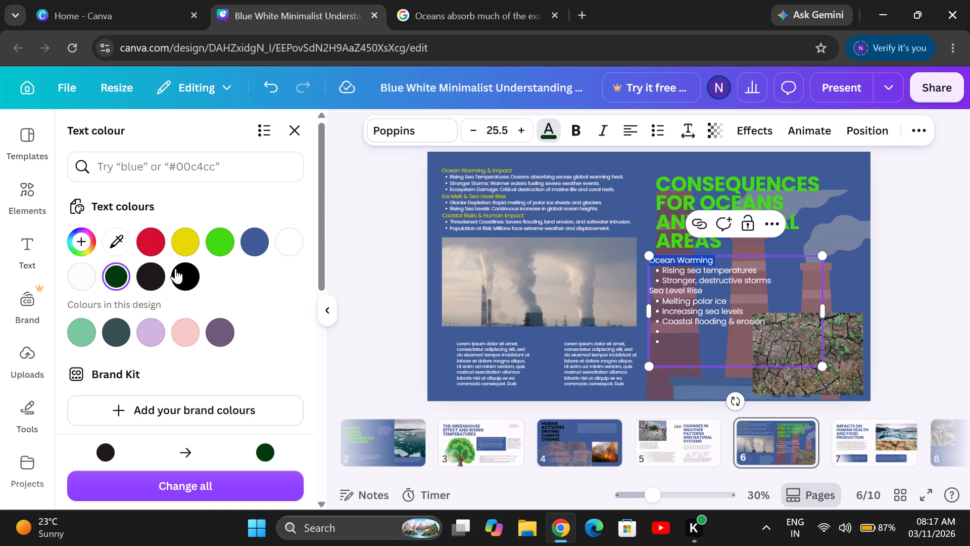
left_click(90, 254)
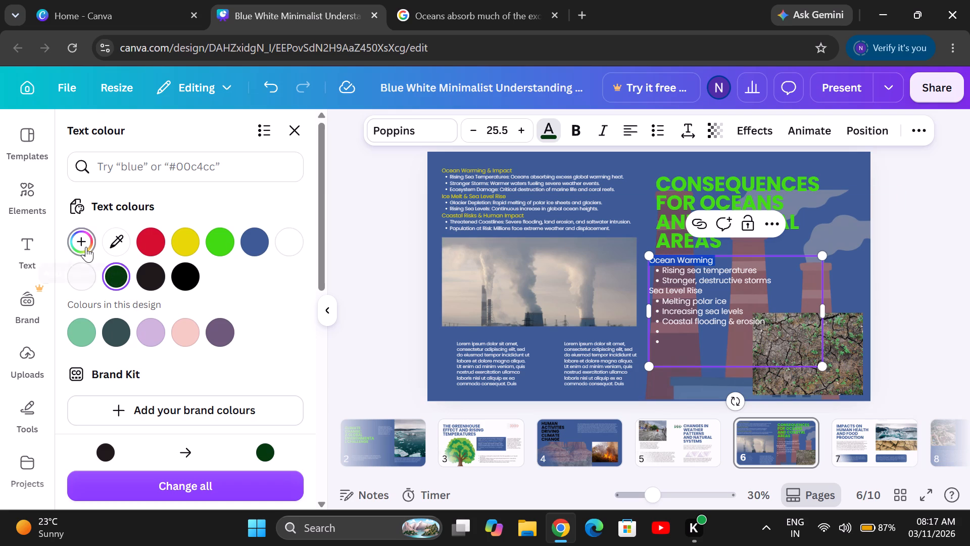
left_click(86, 248)
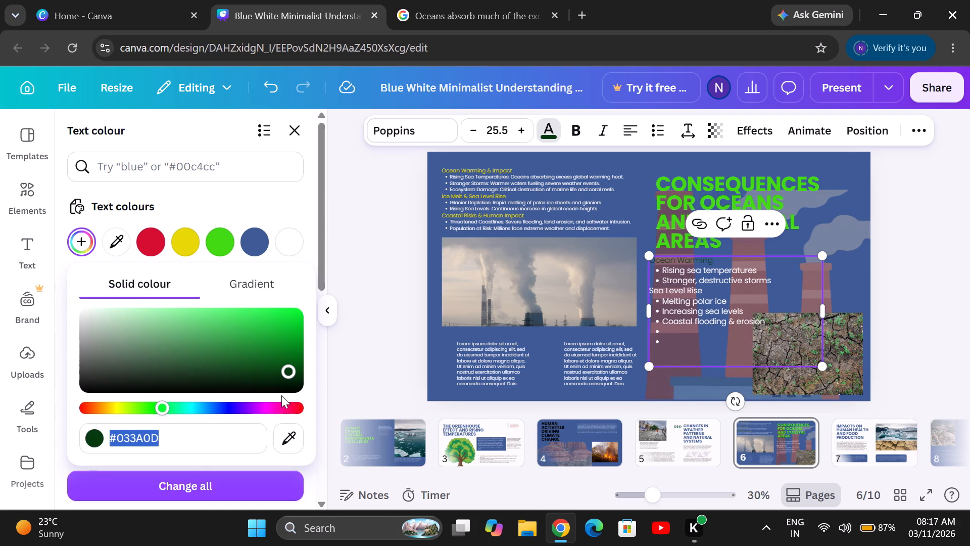
left_click(300, 411)
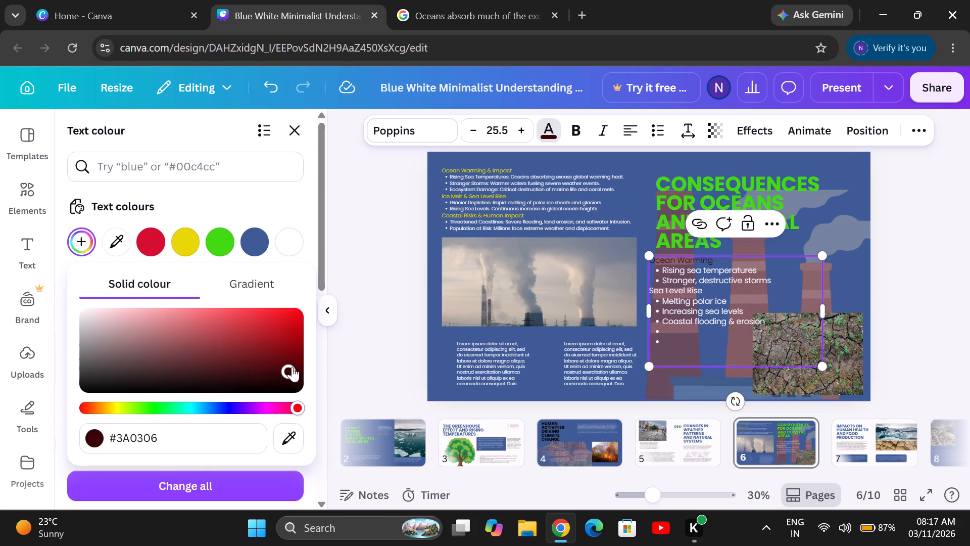
left_click(296, 315)
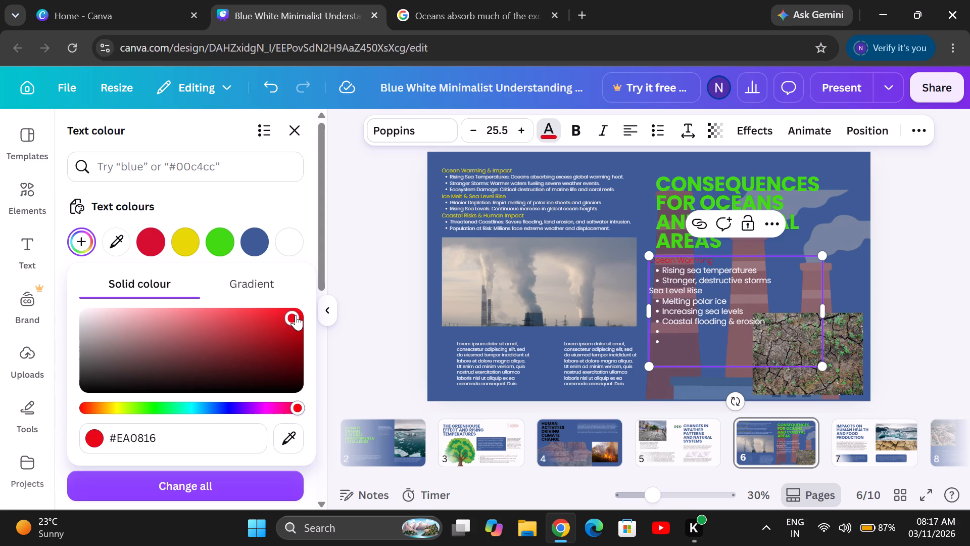
Give the "Sea Level Rise" heading the same bright red as the "Ocean Warming" heading.
triple_click(692, 291)
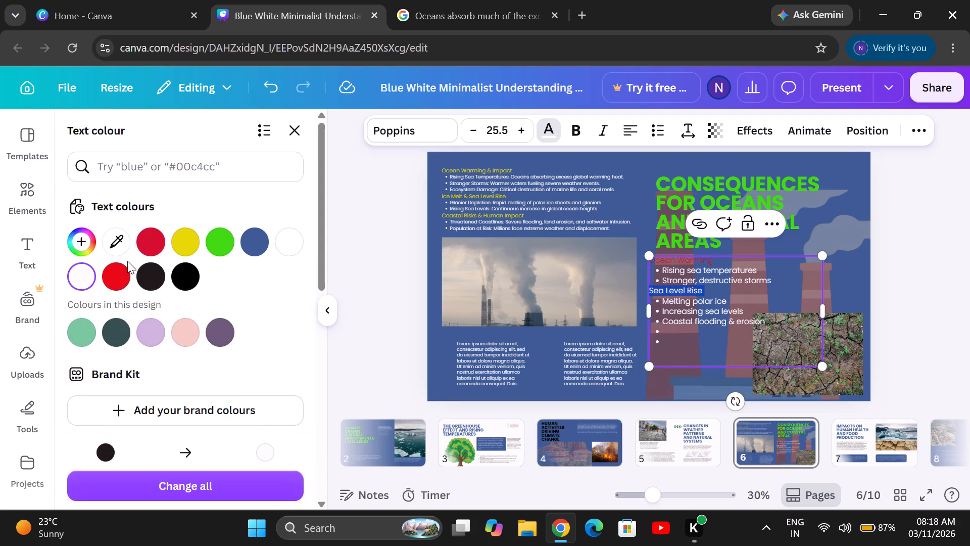
left_click(113, 268)
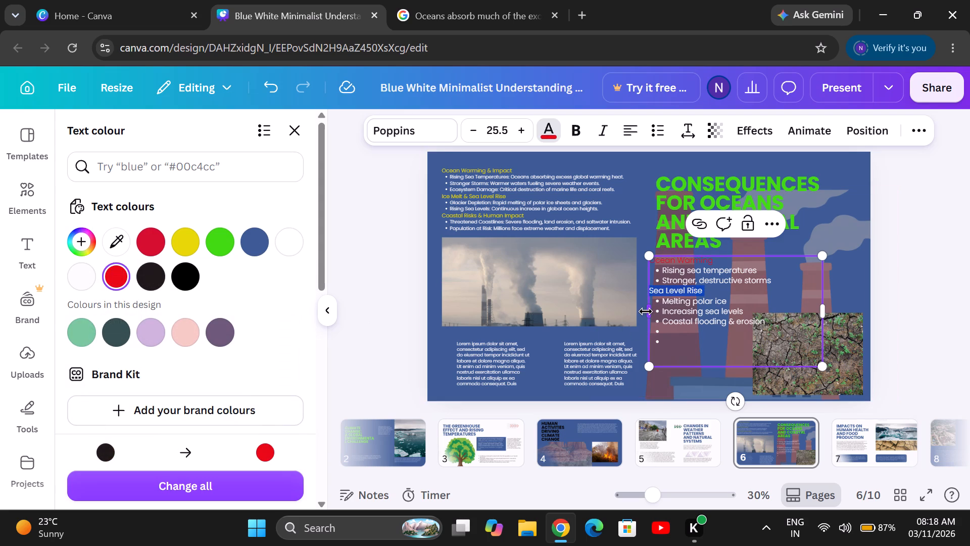
left_click(642, 230)
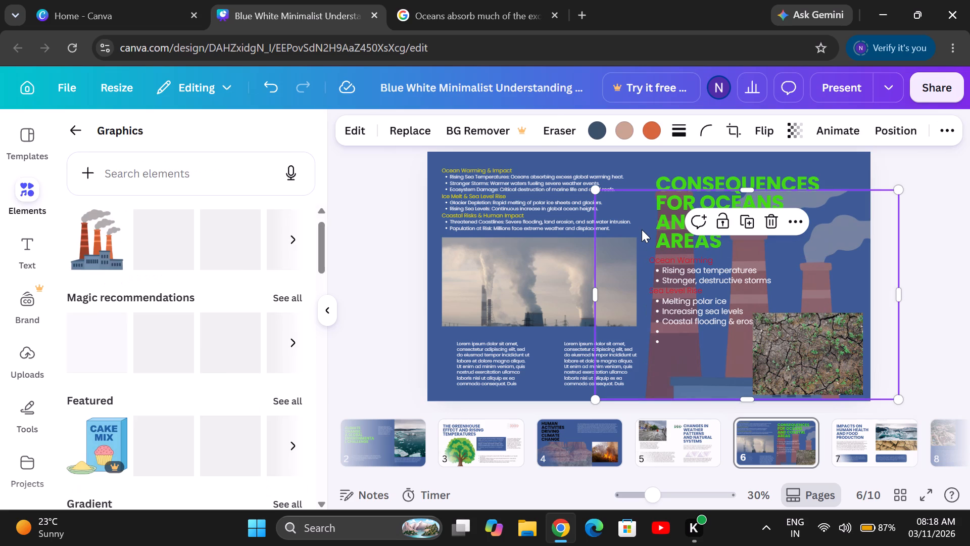
Delete one of the empty bullets below "Coastal flooding & erosion" in the key points box.
left_click(674, 316)
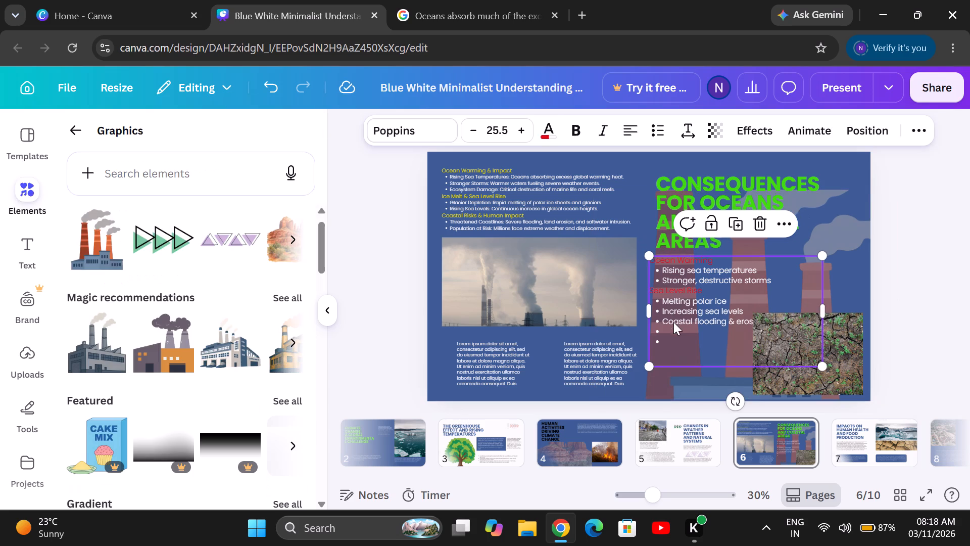
triple_click(664, 334)
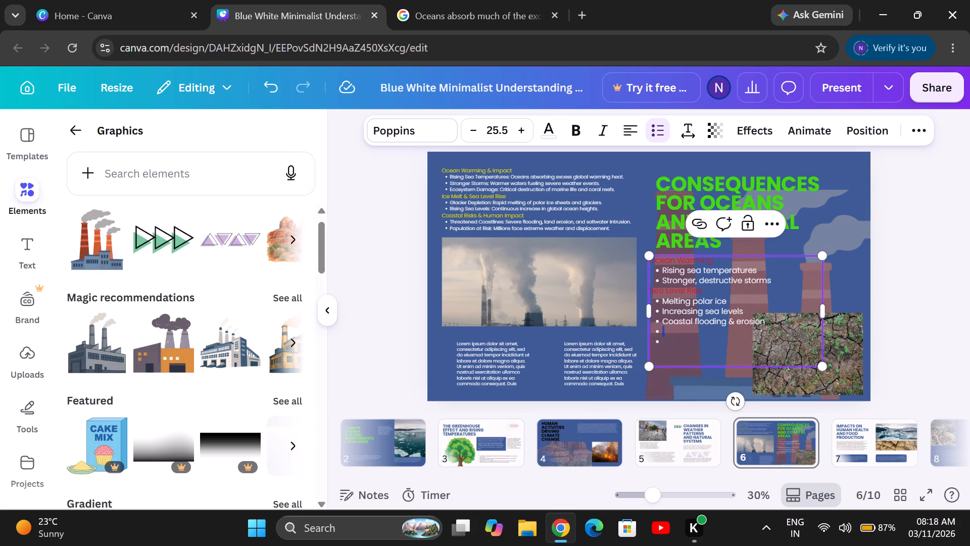
left_click(664, 334)
key("BackSpace")
key("BackSpace")
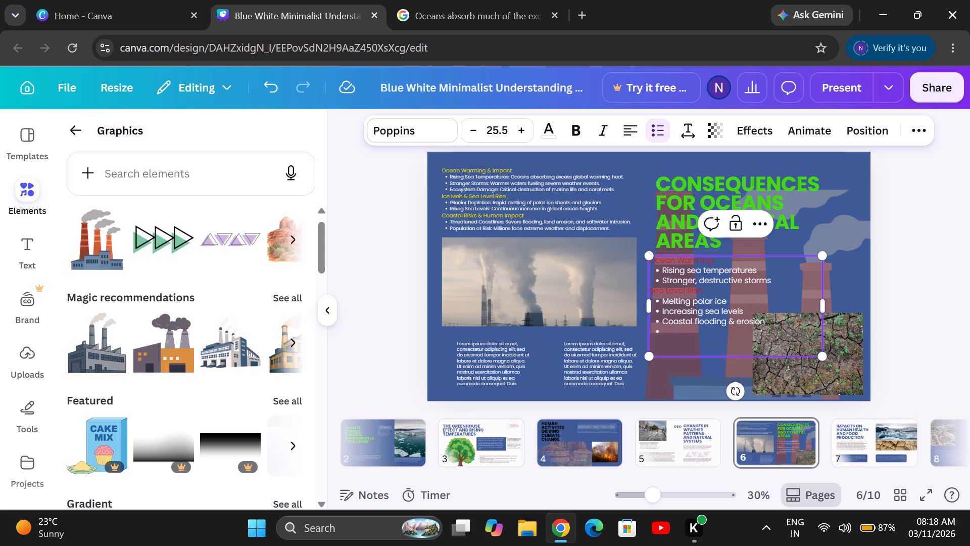
Delete the remaining empty bullet below "Coastal flooding & erosion" in the key points box.
key("Right")
key("BackSpace")
key("BackSpace")
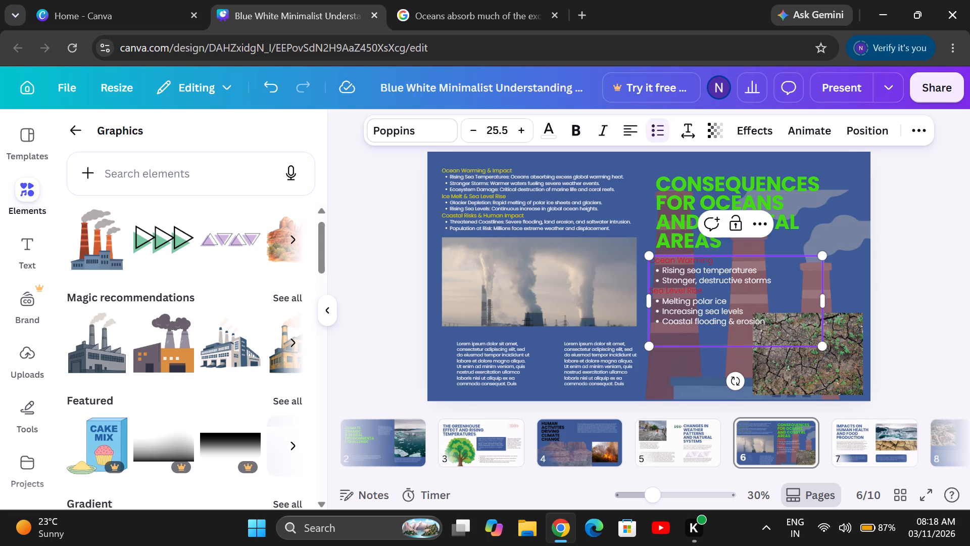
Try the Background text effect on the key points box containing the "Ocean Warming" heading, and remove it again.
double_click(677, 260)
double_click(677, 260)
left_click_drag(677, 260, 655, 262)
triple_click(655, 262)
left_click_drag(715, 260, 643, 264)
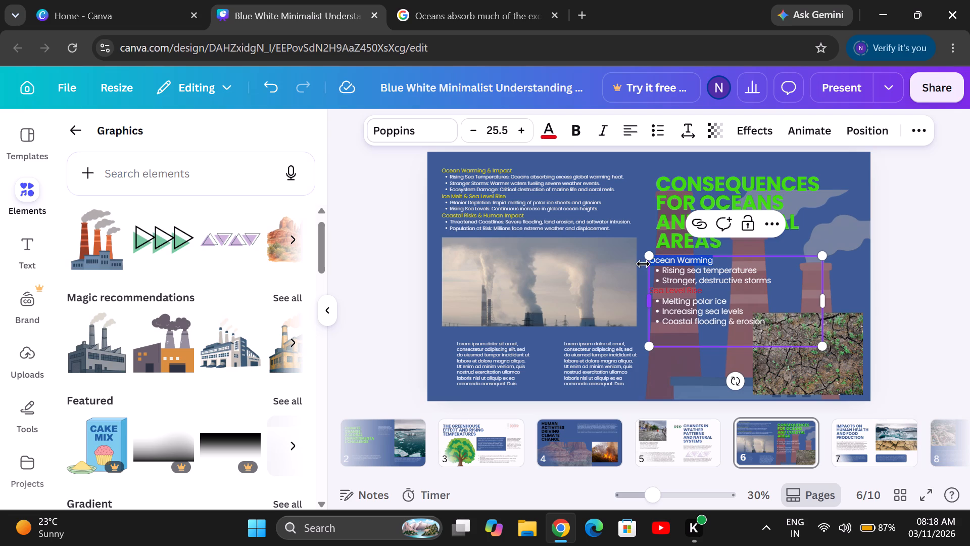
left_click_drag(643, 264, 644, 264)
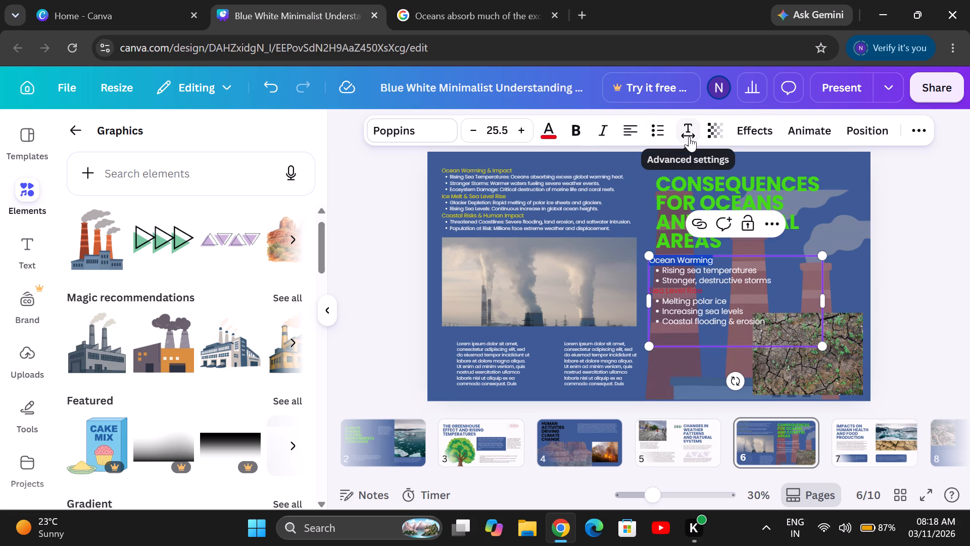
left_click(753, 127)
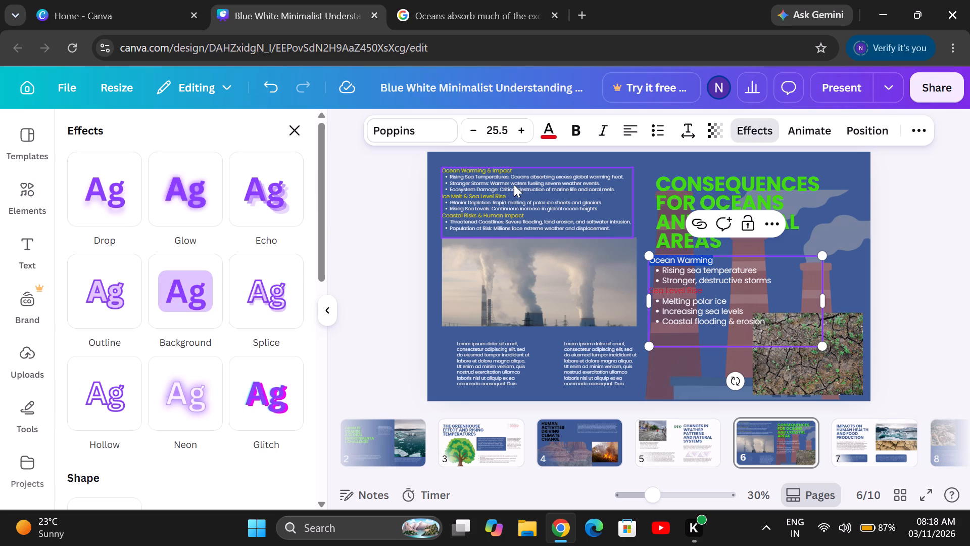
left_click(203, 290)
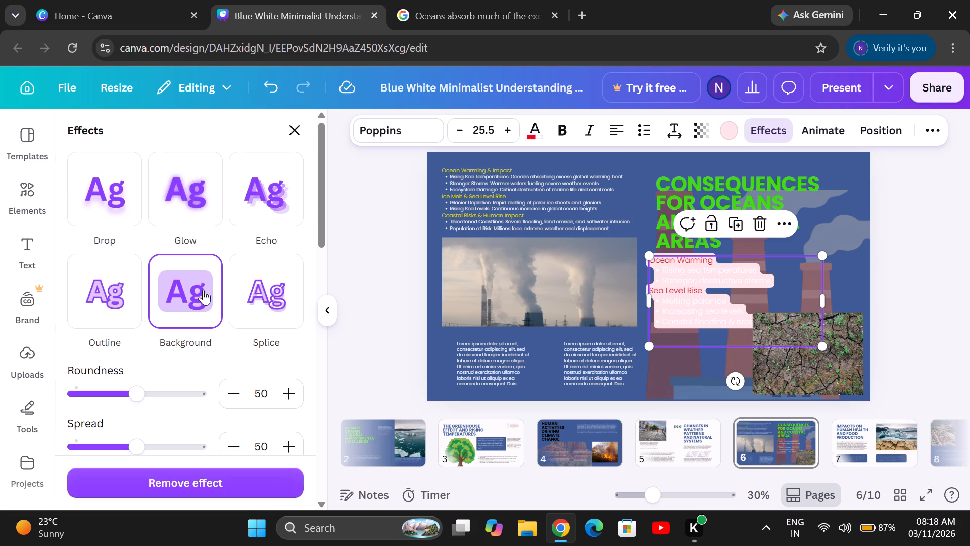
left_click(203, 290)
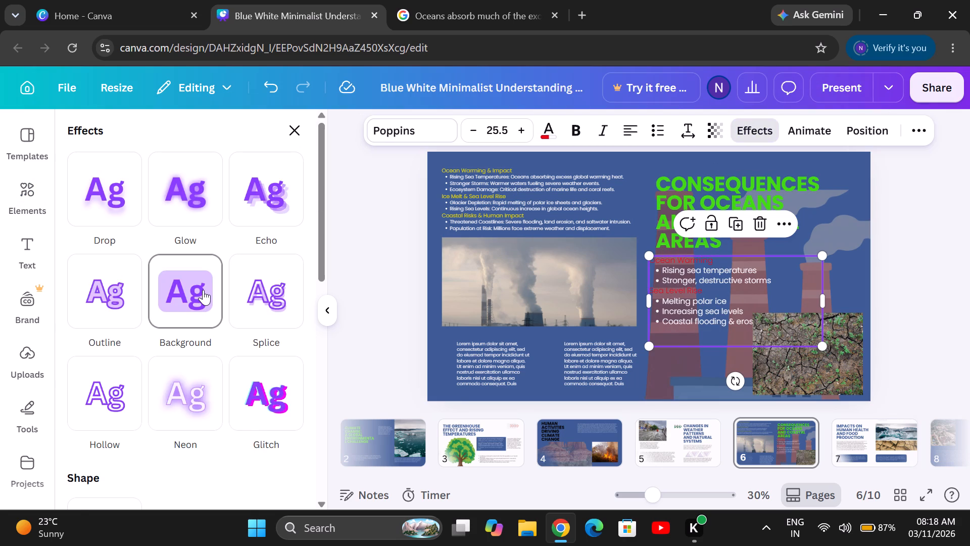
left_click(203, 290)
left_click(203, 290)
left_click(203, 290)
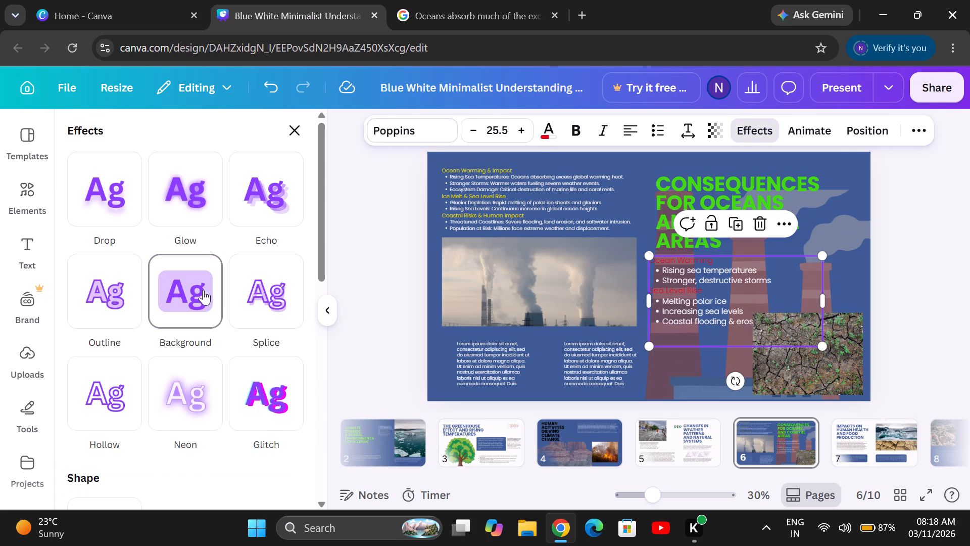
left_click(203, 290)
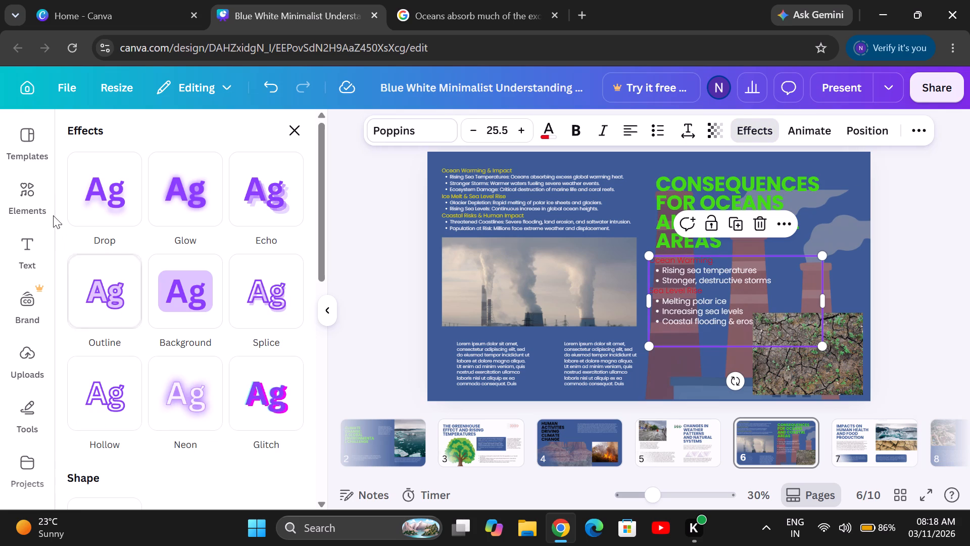
Insert the pill-shaped flowchart shape on page 6 and flatten it to about 324 wide by 81 high.
left_click(30, 208)
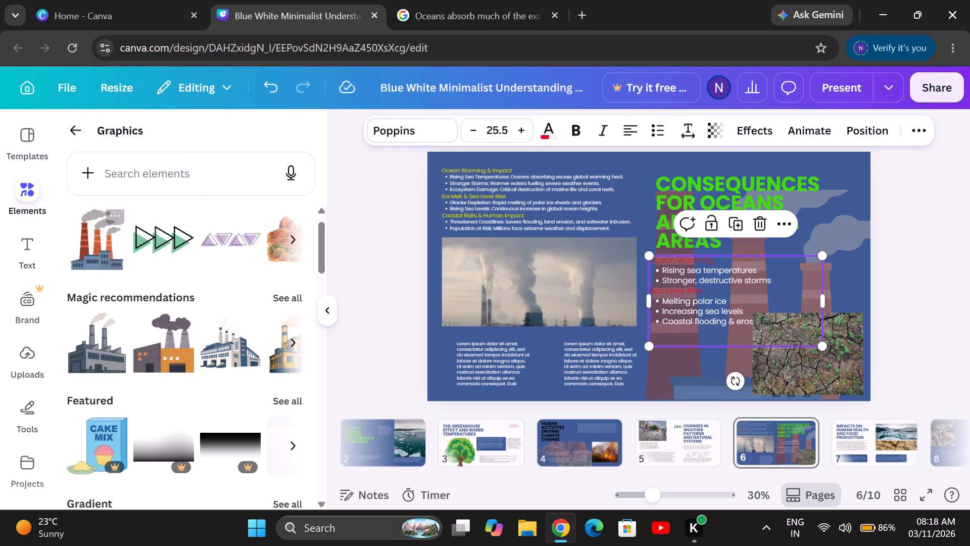
left_click(77, 134)
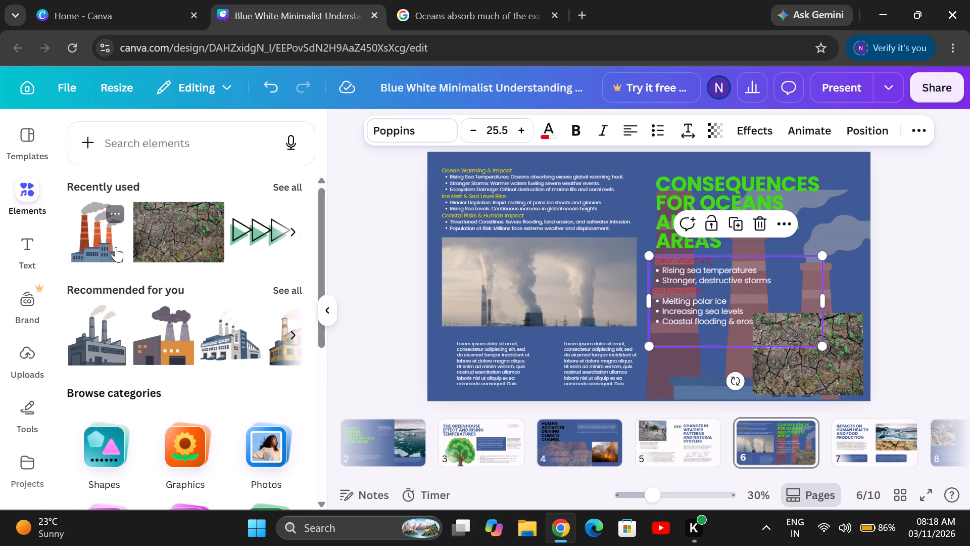
scroll(116, 247, "down", 1)
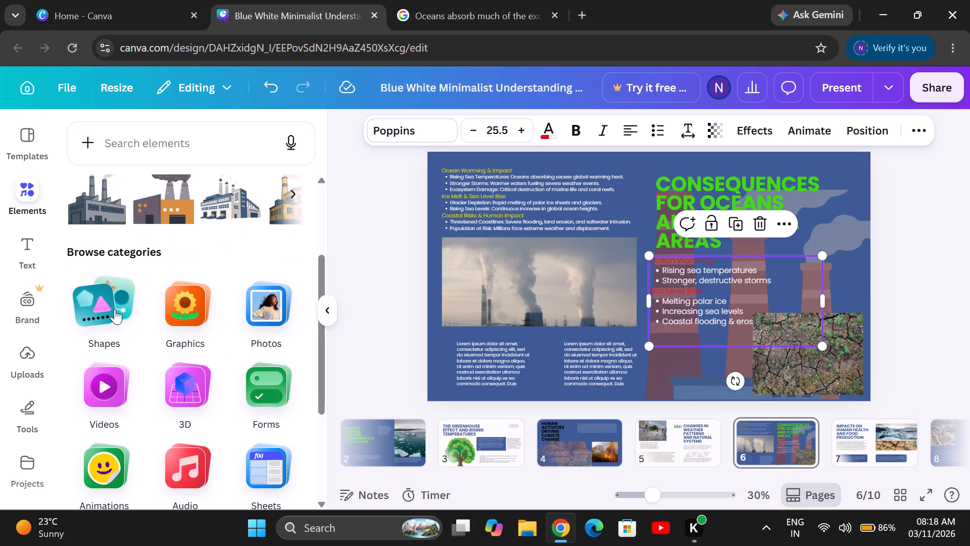
left_click(115, 309)
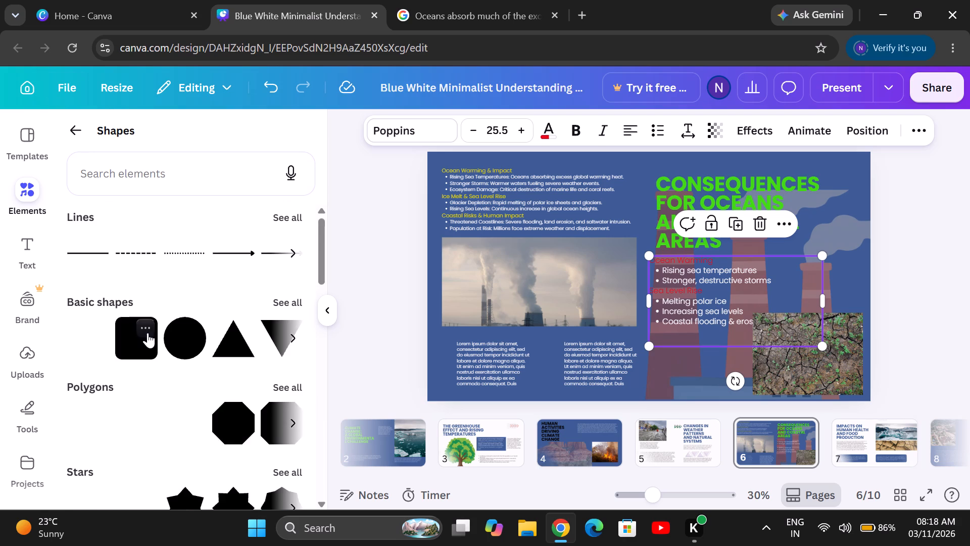
scroll(148, 333, "down", 3)
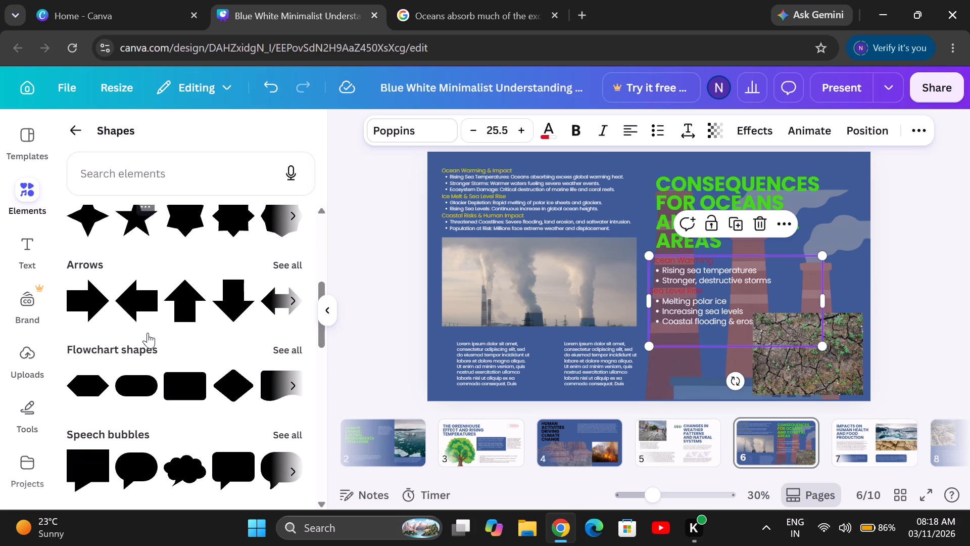
scroll(148, 333, "down", 1)
left_click(136, 388)
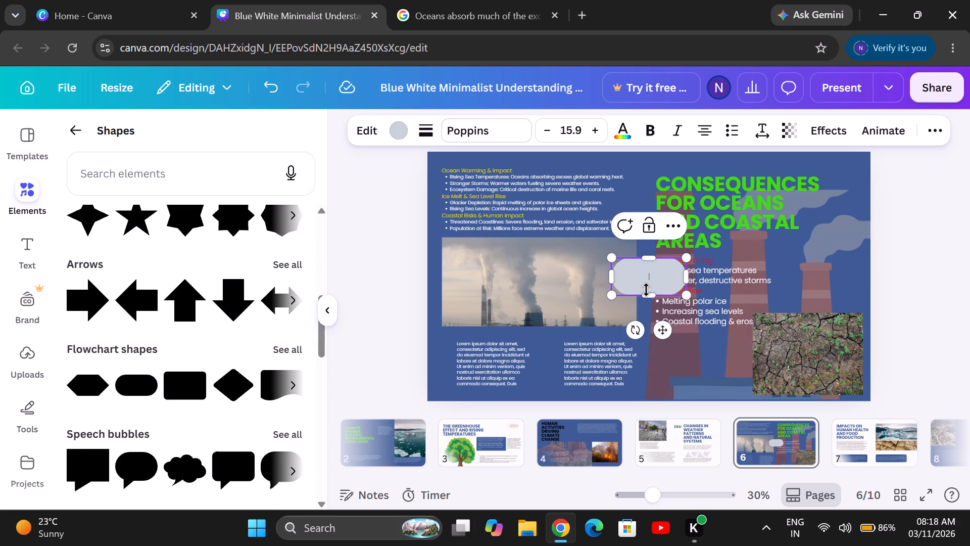
left_click_drag(646, 291, 658, 271)
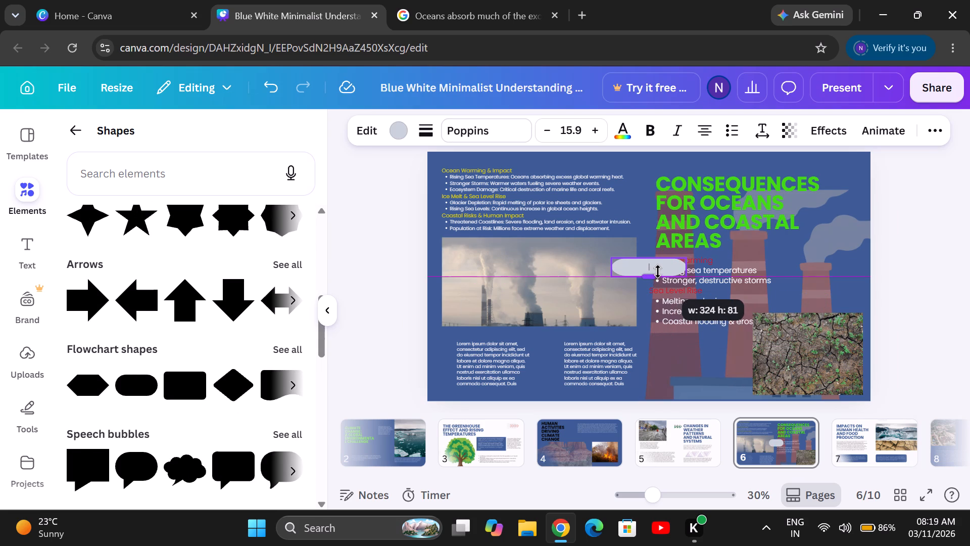
left_click_drag(658, 271, 658, 271)
Test the pill shape against the "Ocean Warming" heading and reduce its height to about 58.
left_click_drag(657, 266, 660, 306)
left_click_drag(660, 306, 695, 297)
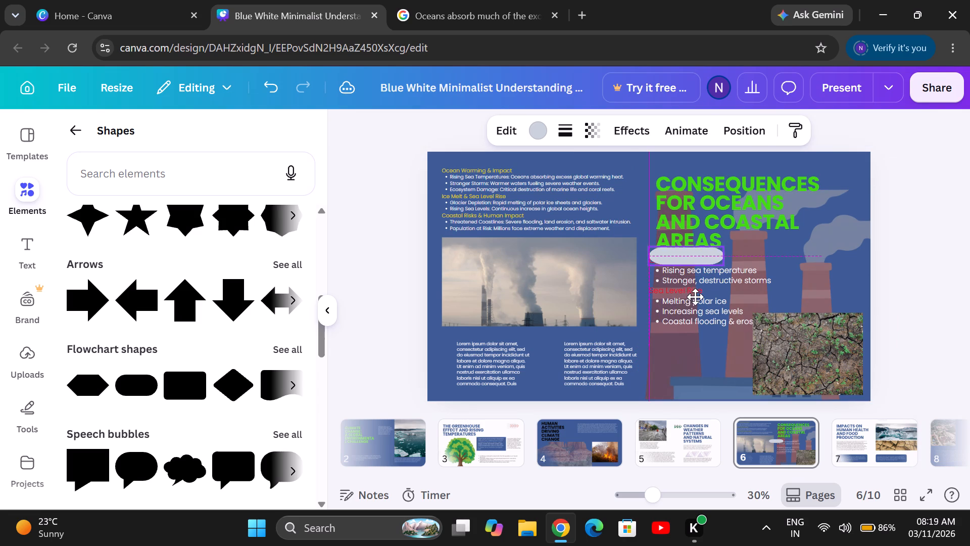
left_click_drag(695, 297, 590, 307)
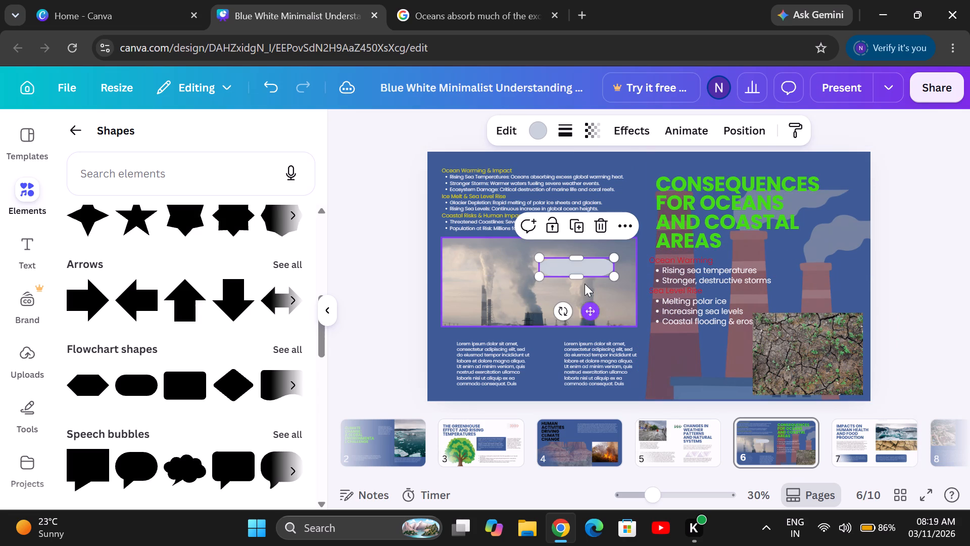
left_click_drag(575, 277, 581, 270)
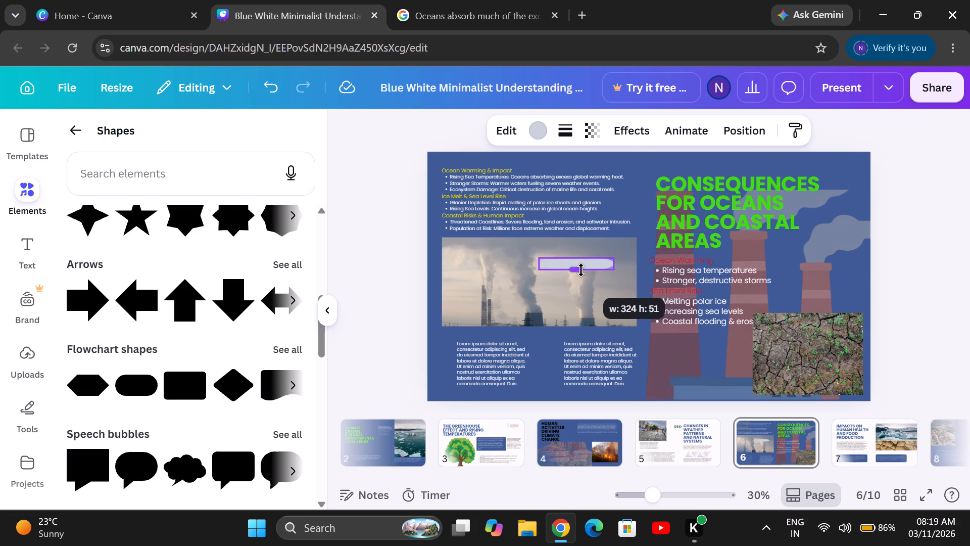
left_click_drag(581, 270, 581, 272)
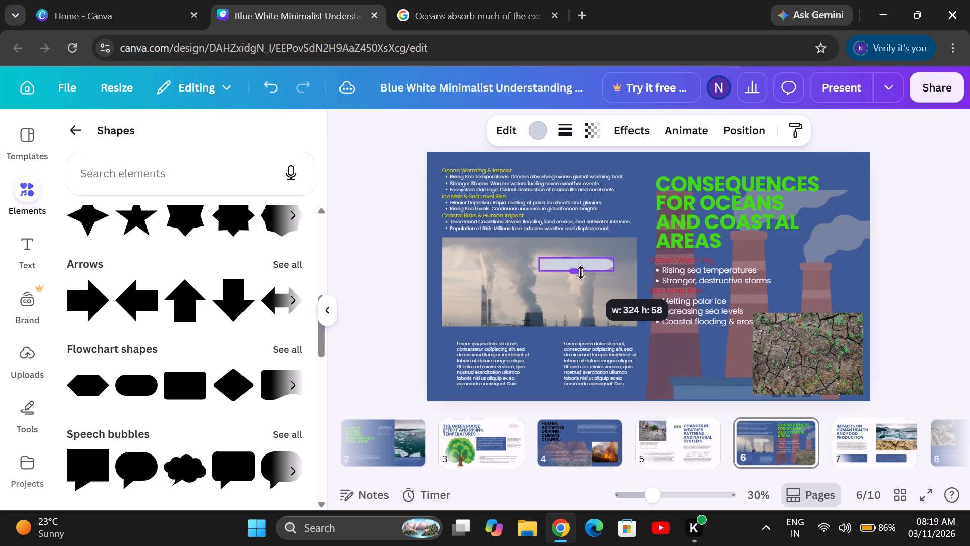
Position the flattened pill shape over the "Ocean Warming" heading, its edge aligned with the side of the key points box.
left_click_drag(595, 307, 662, 303)
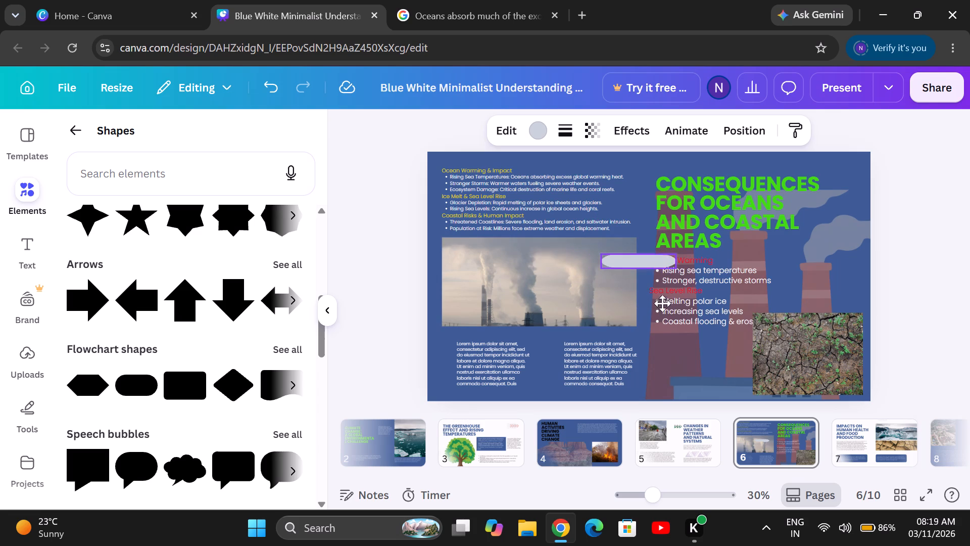
left_click_drag(662, 303, 699, 301)
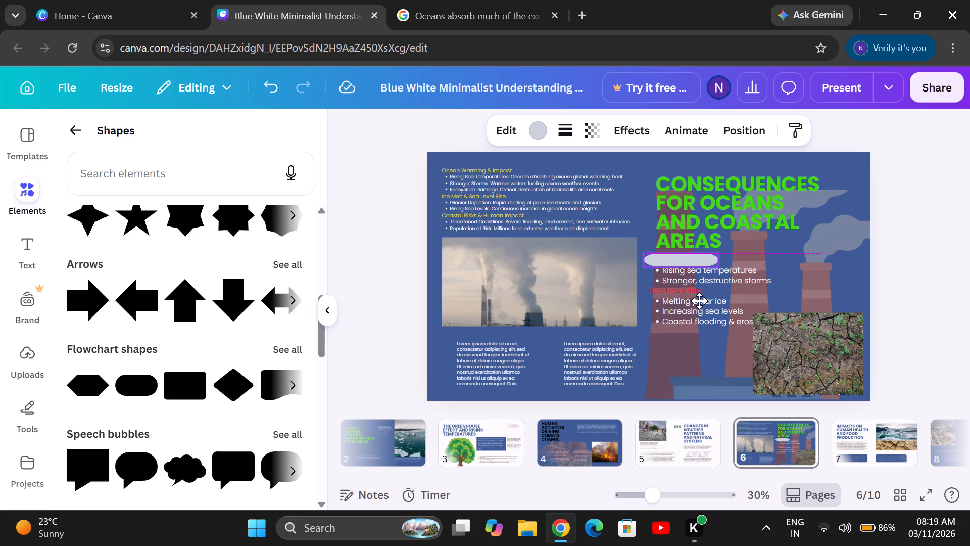
left_click_drag(699, 301, 700, 300)
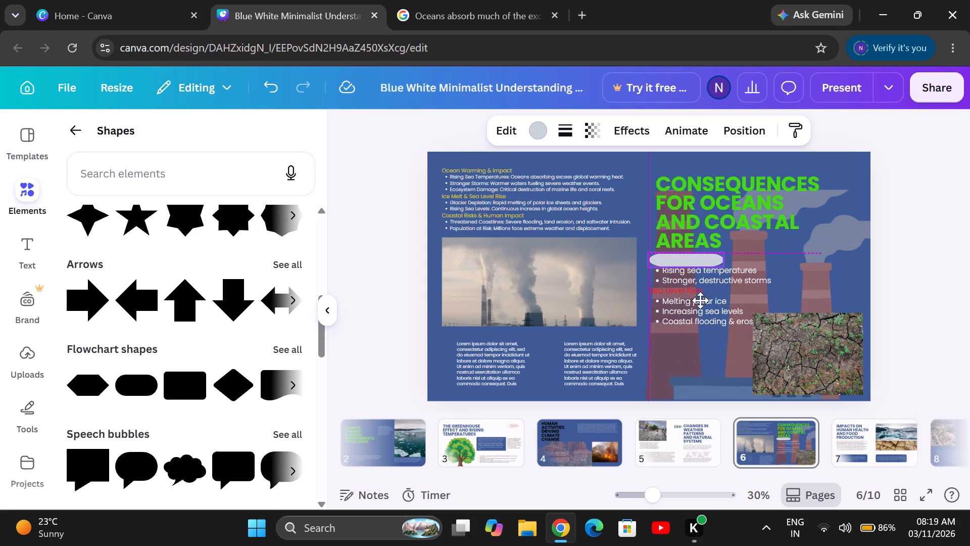
left_click_drag(700, 300, 700, 299)
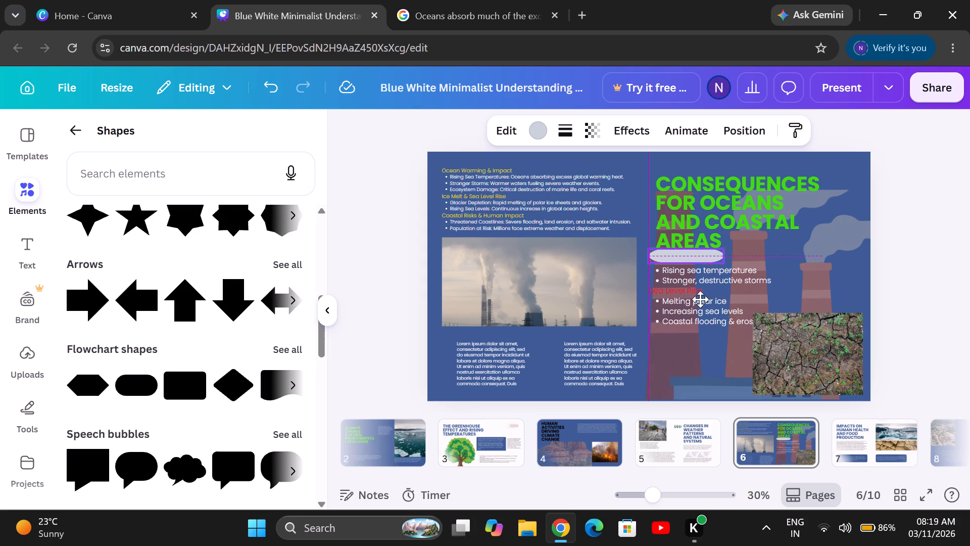
left_click_drag(700, 299, 700, 300)
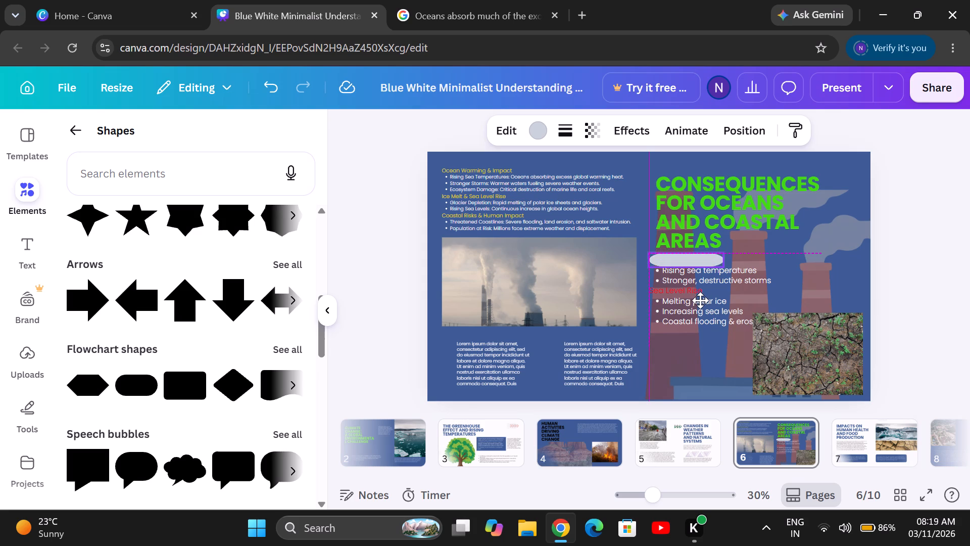
left_click_drag(700, 300, 557, 312)
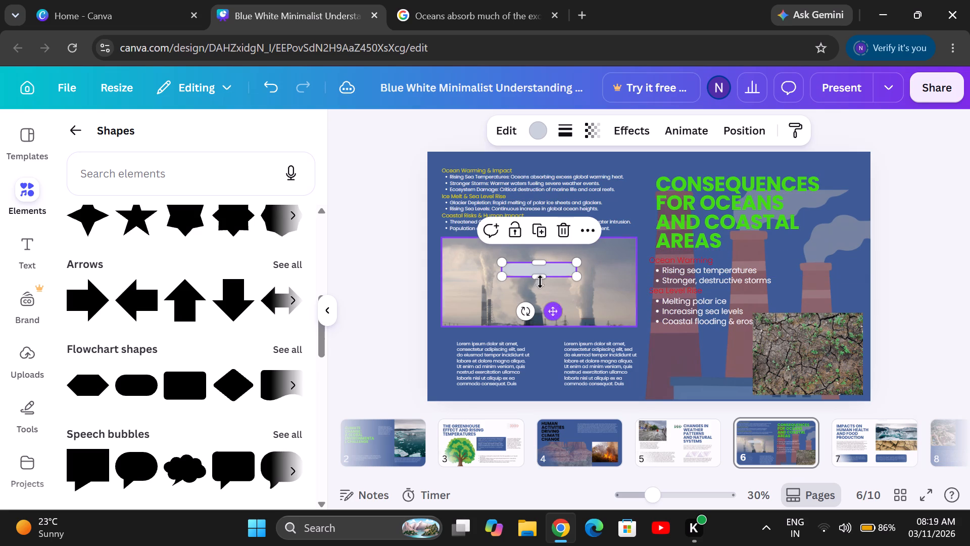
left_click(544, 280)
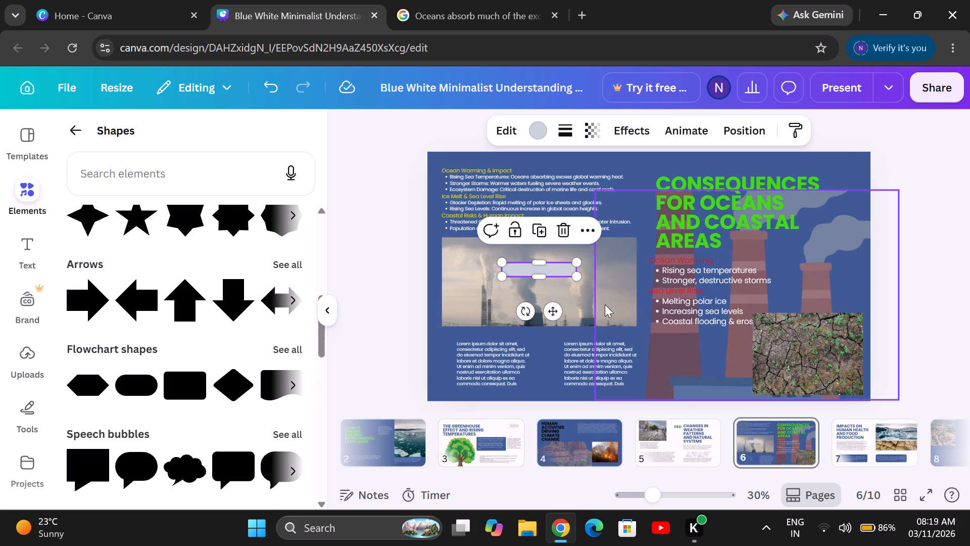
left_click_drag(553, 310, 652, 303)
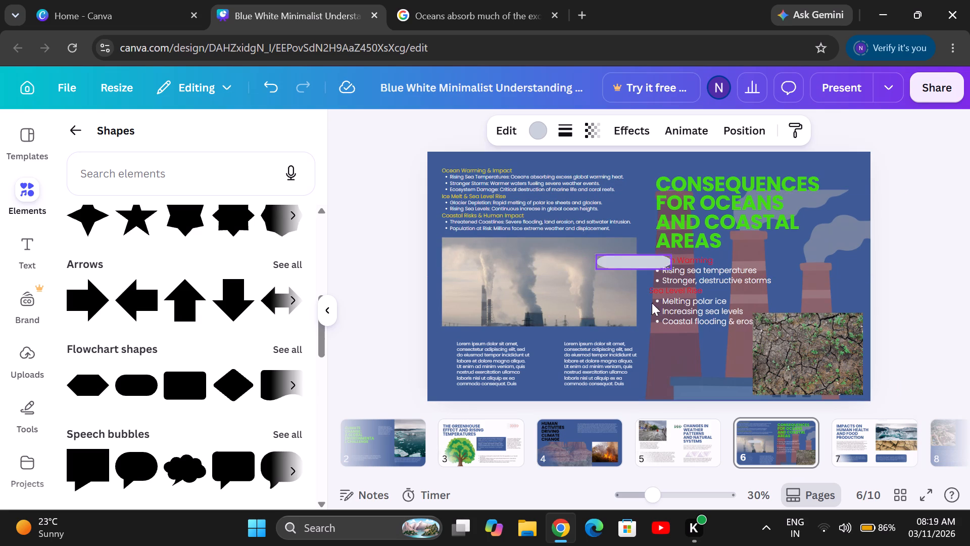
left_click_drag(652, 303, 692, 297)
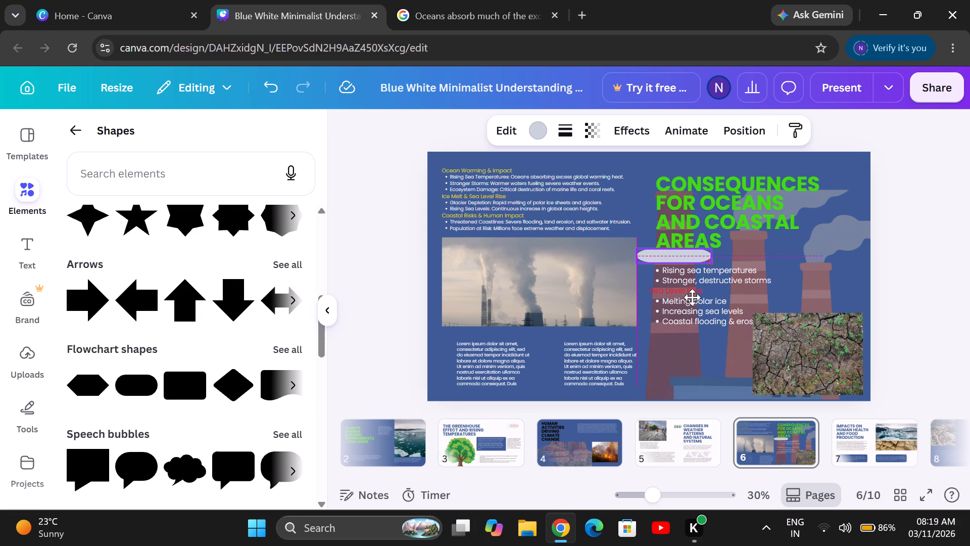
left_click_drag(692, 297, 694, 299)
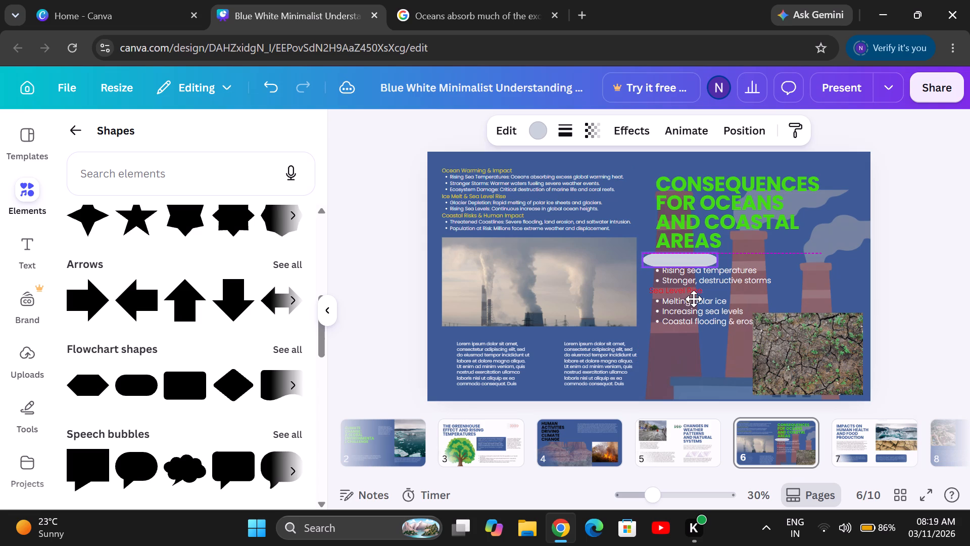
left_click_drag(694, 299, 698, 298)
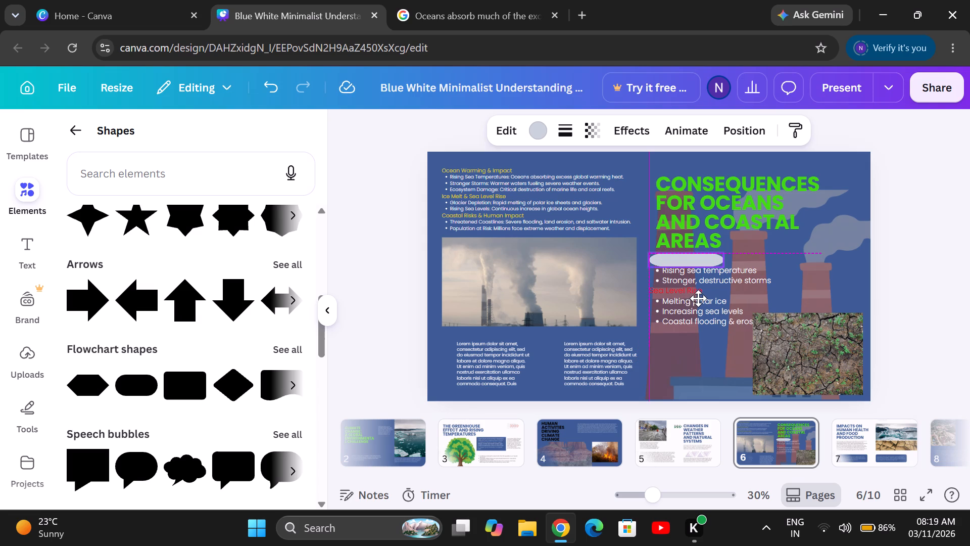
left_click_drag(698, 298, 696, 299)
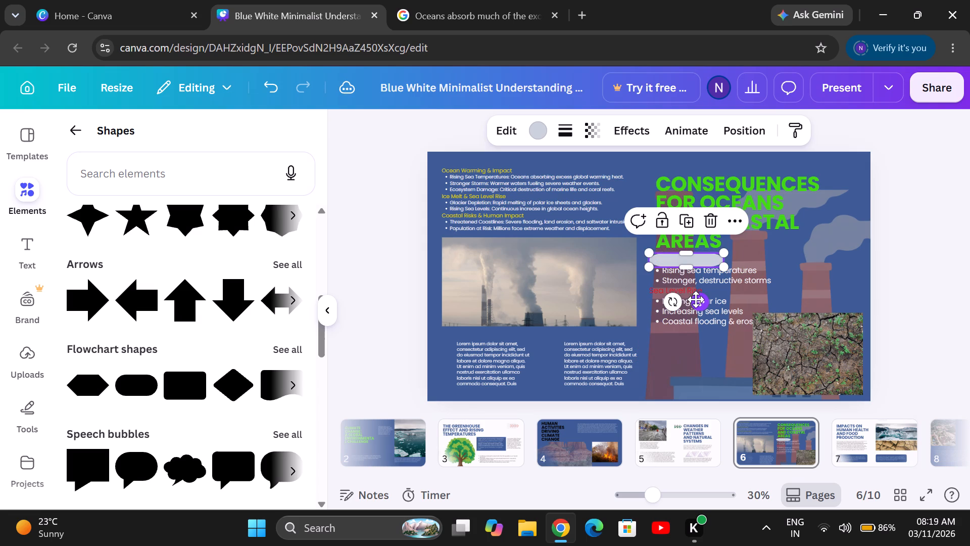
left_click(700, 303)
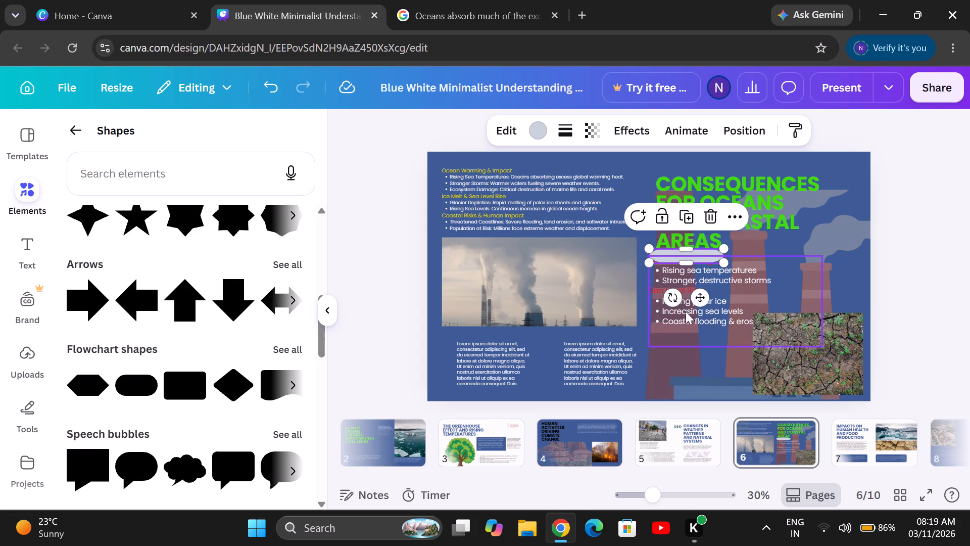
Fine-tune the height of the 324-wide pill shape over the "Ocean Warming" heading so it fits the heading line more tightly.
left_click(732, 210)
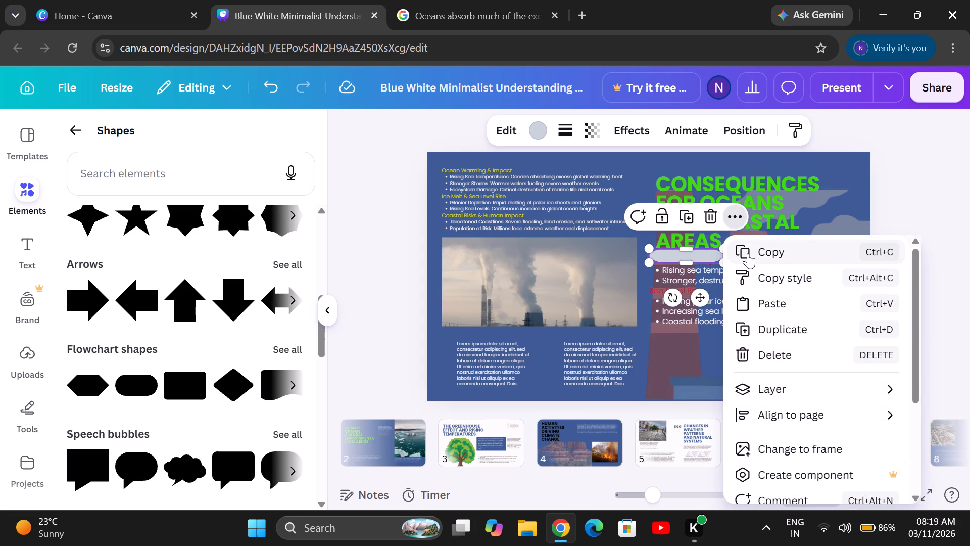
left_click(748, 253)
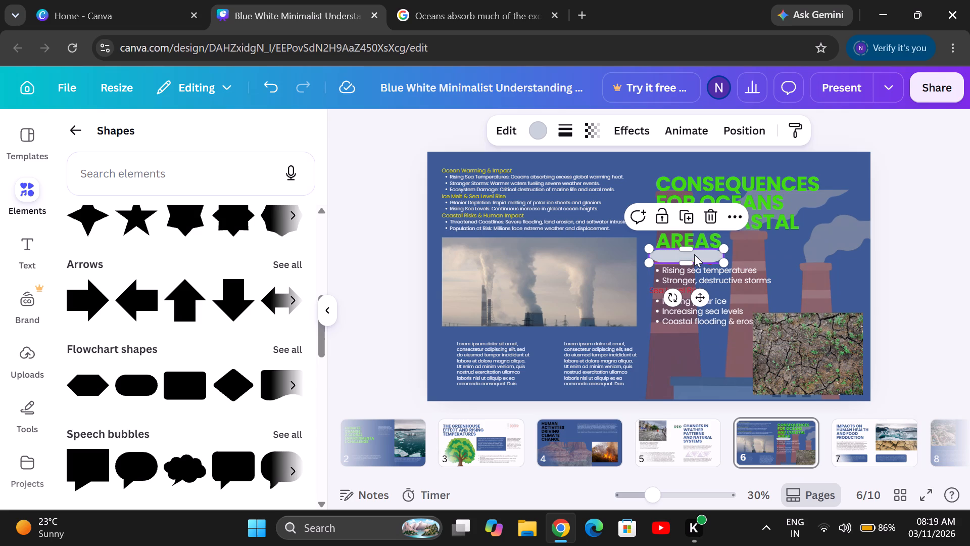
left_click_drag(694, 253, 685, 257)
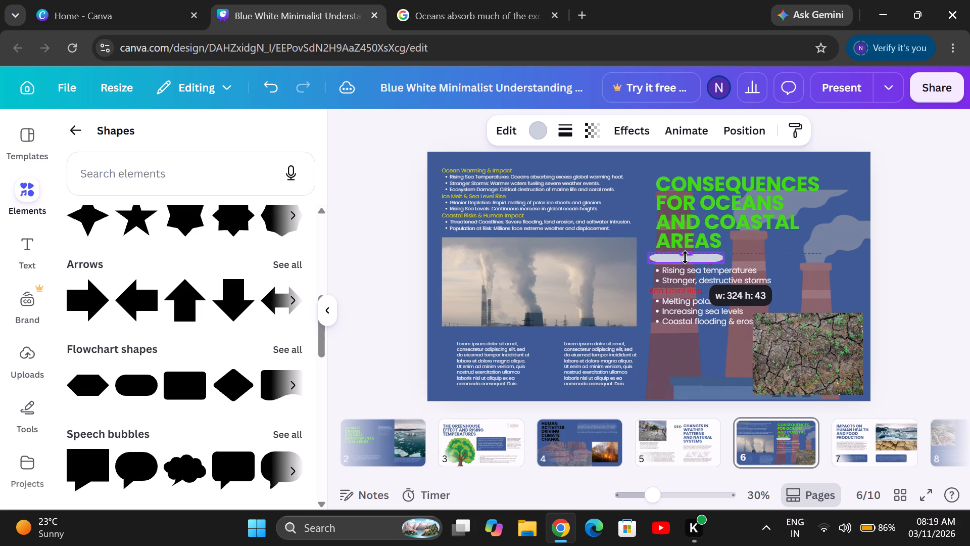
left_click_drag(685, 257, 688, 252)
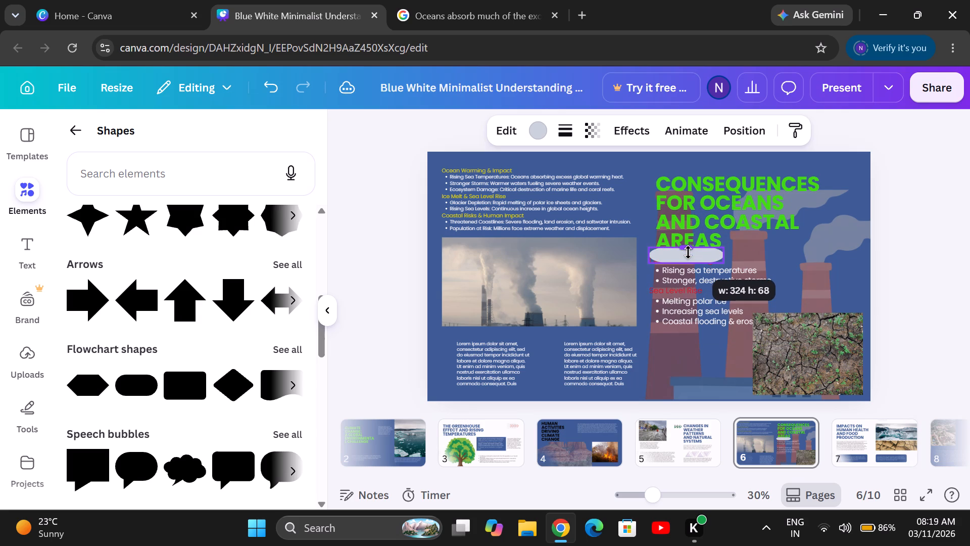
left_click_drag(688, 252, 688, 254)
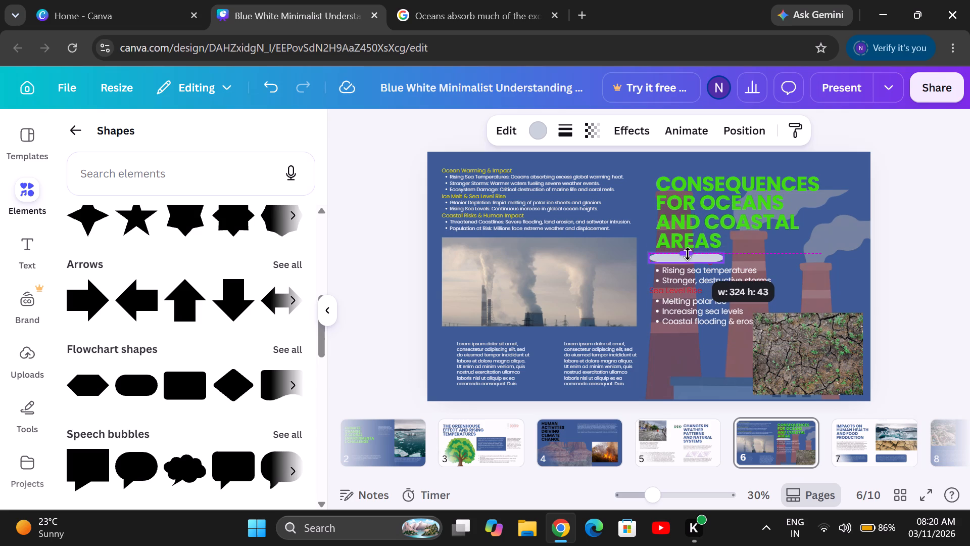
left_click_drag(688, 254, 687, 254)
left_click_drag(687, 265, 687, 260)
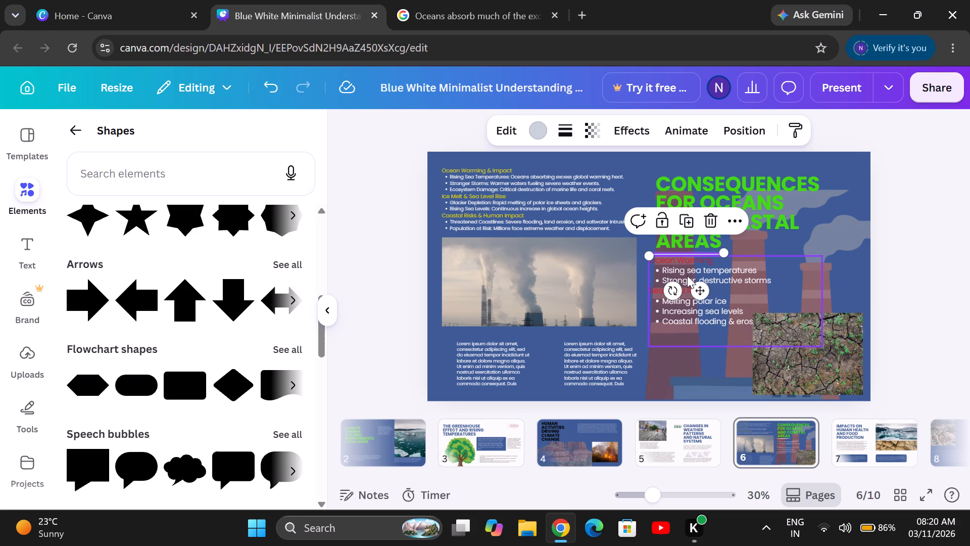
left_click_drag(690, 255, 691, 266)
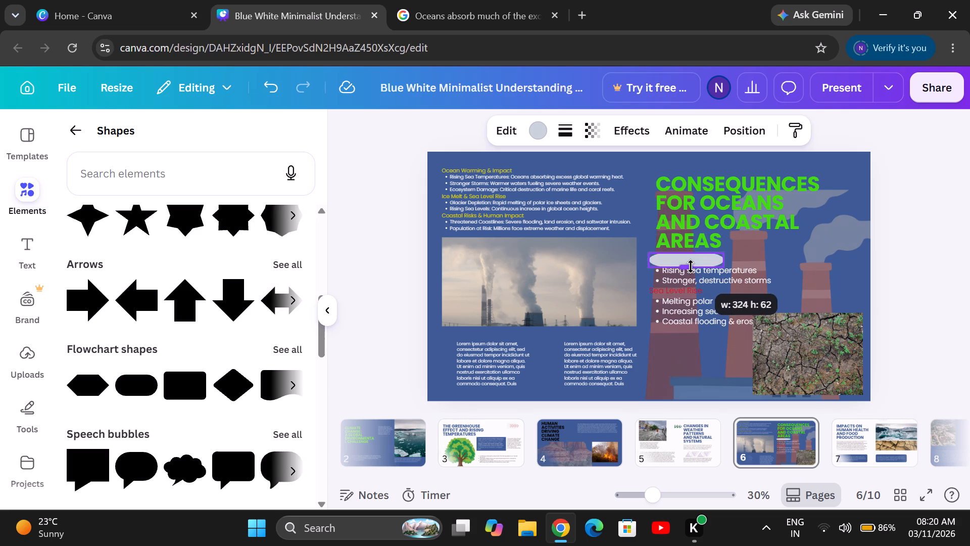
left_click_drag(691, 266, 692, 264)
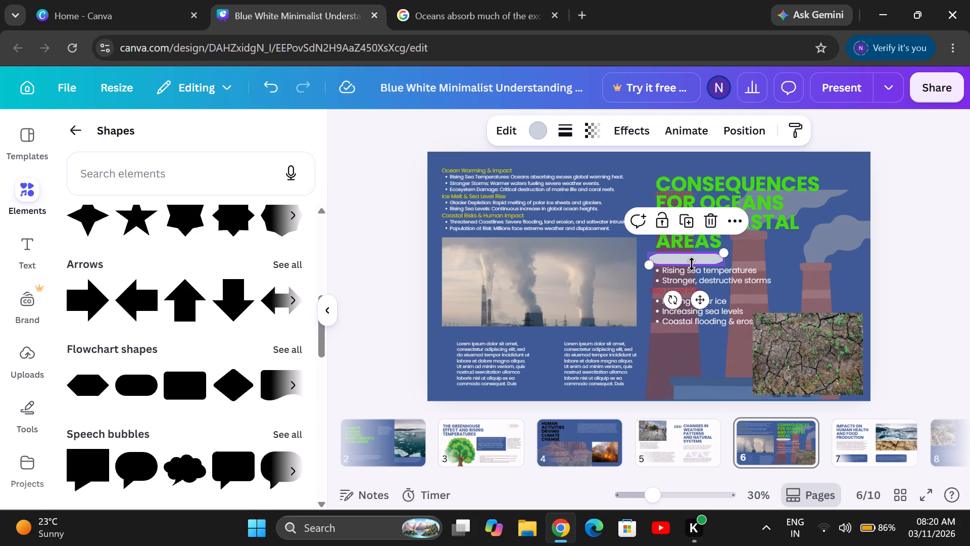
Duplicate the "Ocean Warming" pill shape and place the copy over the second red heading, above "Melting polar ice".
left_click(735, 219)
left_click(739, 251)
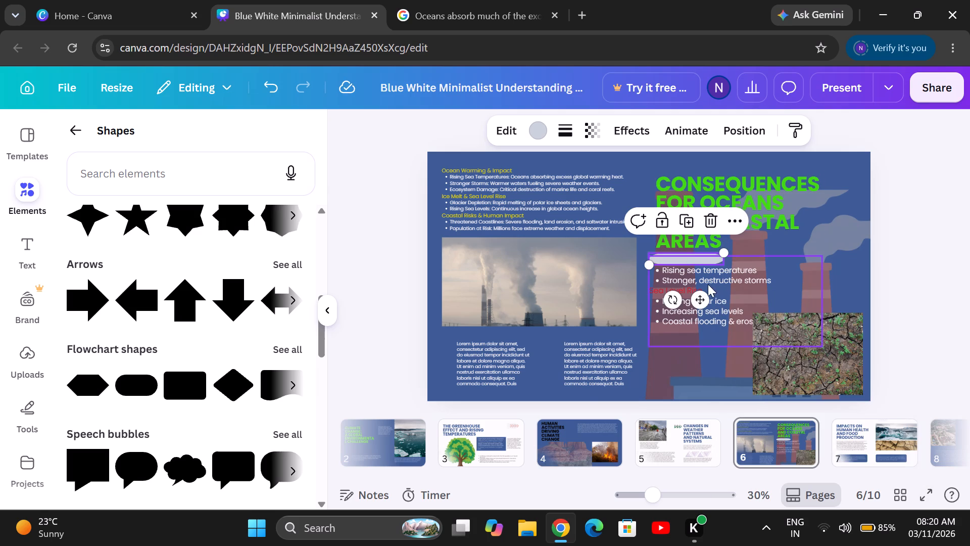
left_click(732, 300)
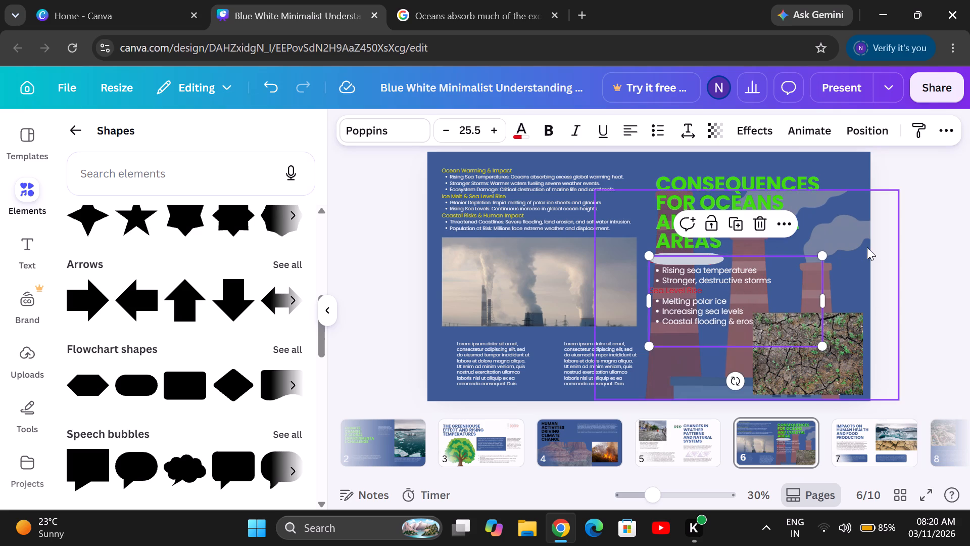
left_click(955, 199)
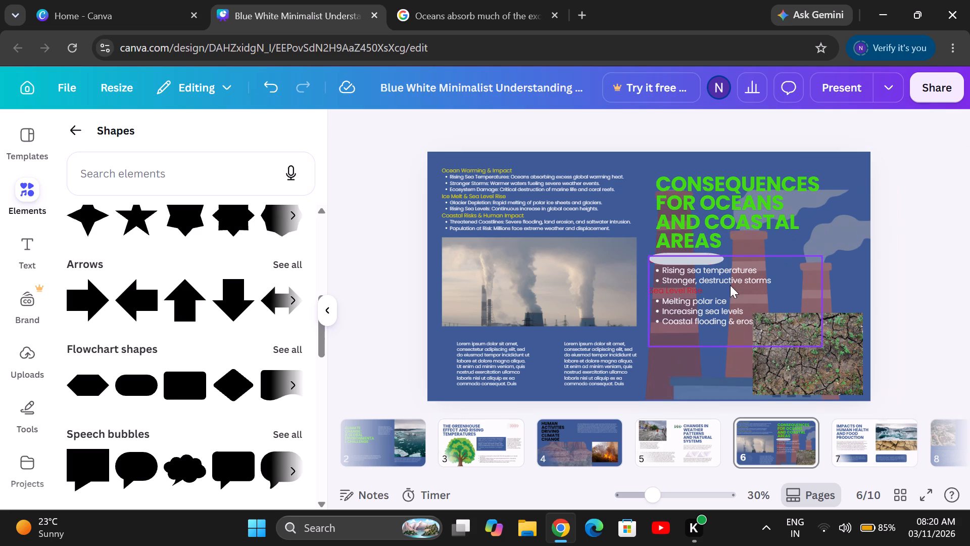
left_click(706, 262)
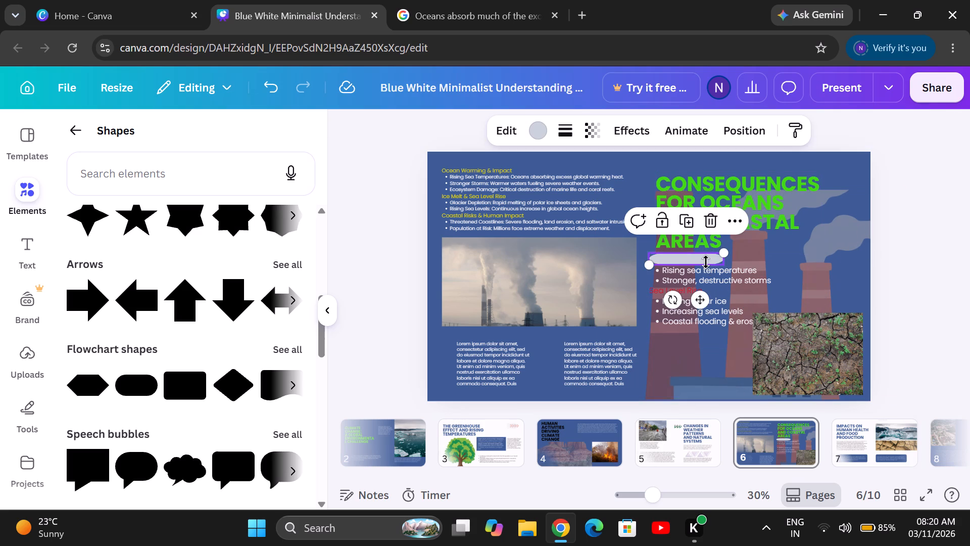
left_click(736, 226)
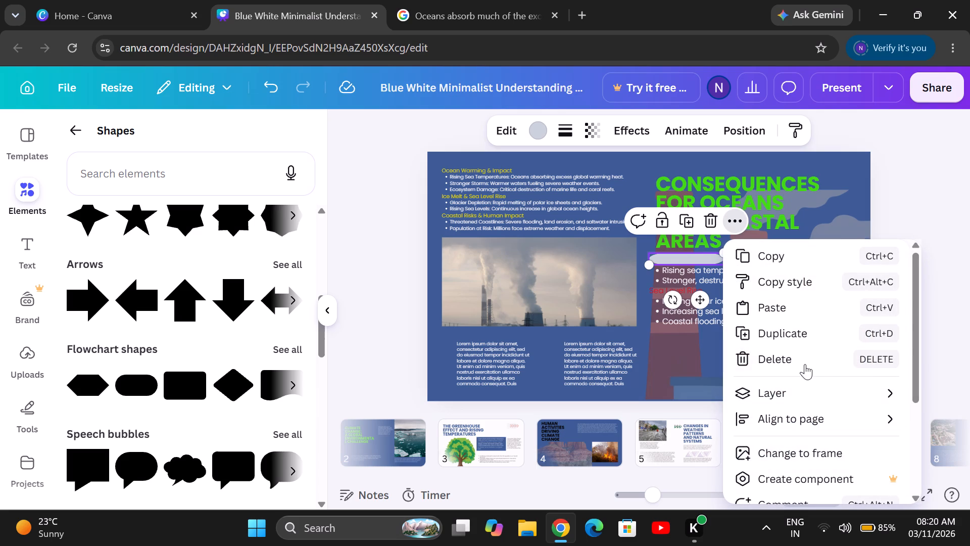
left_click(812, 333)
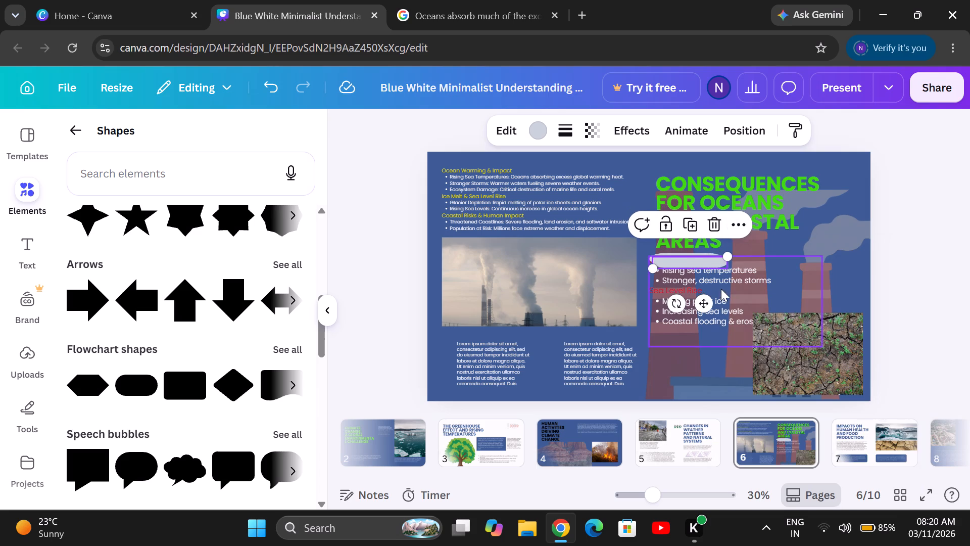
left_click_drag(699, 264, 699, 296)
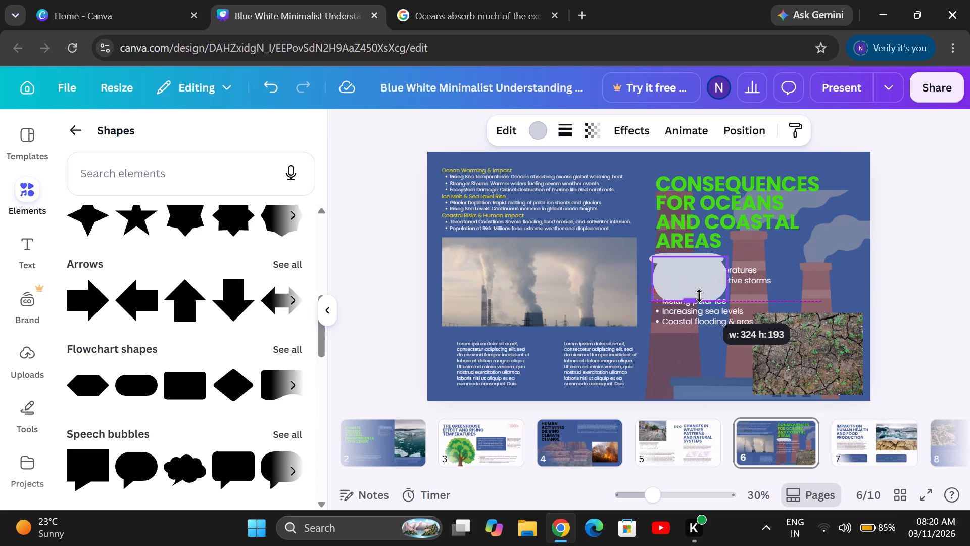
left_click_drag(699, 296, 722, 269)
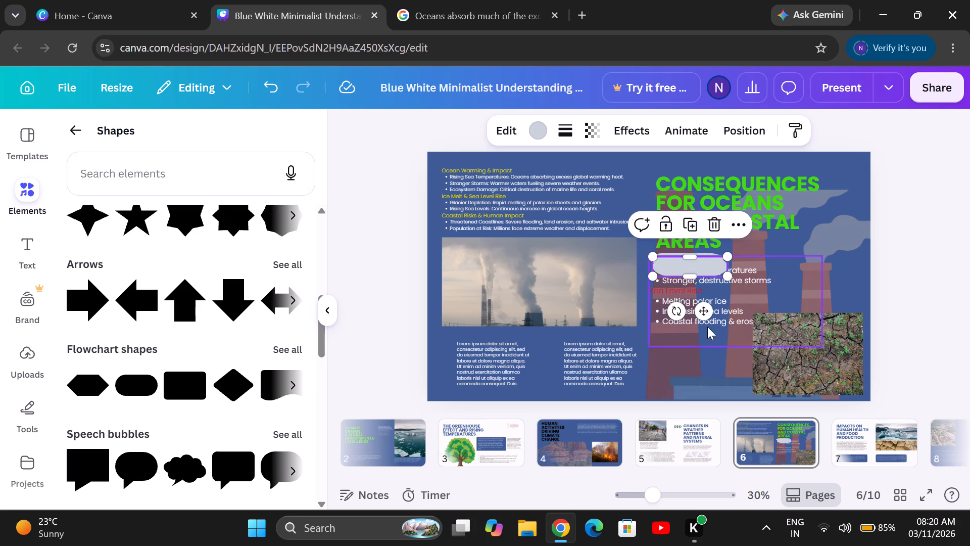
left_click_drag(705, 306, 699, 317)
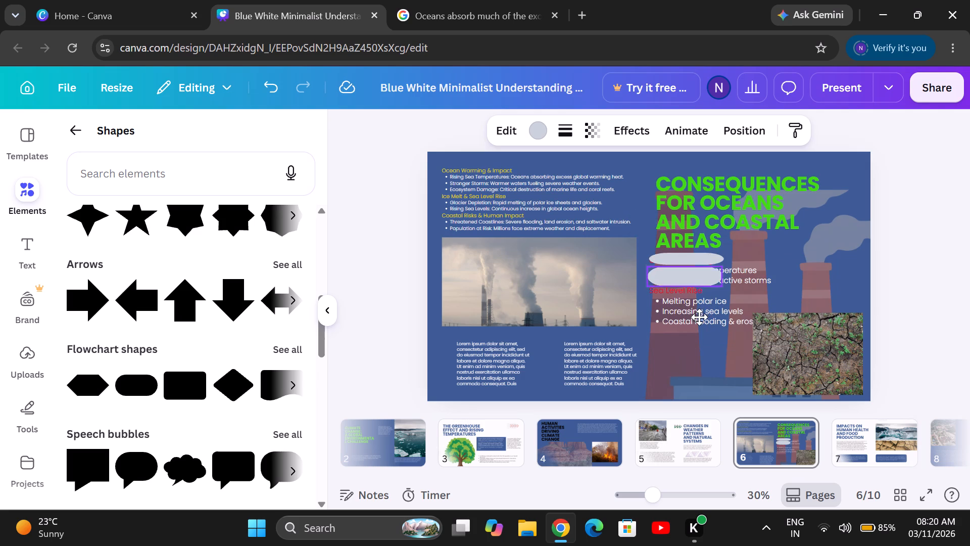
left_click_drag(699, 317, 698, 327)
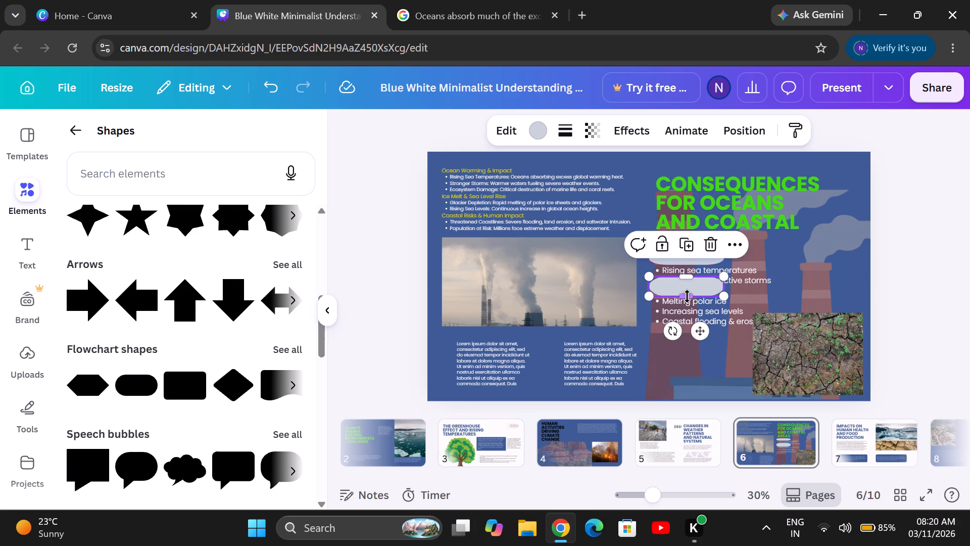
Flatten the duplicated pill at 324 wide and shift it down to fit the second red heading's line, between the two bullet groups.
left_click_drag(687, 297, 688, 291)
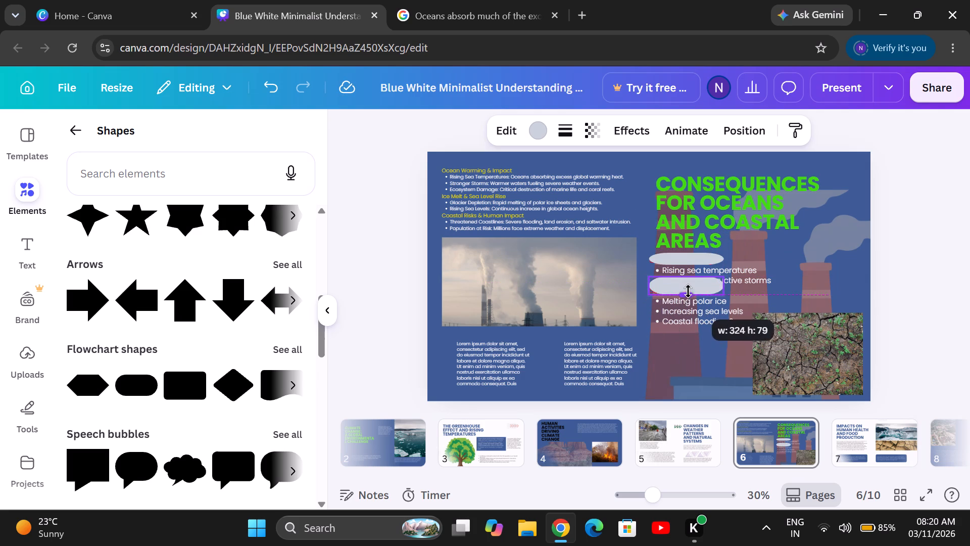
left_click_drag(688, 291, 689, 290)
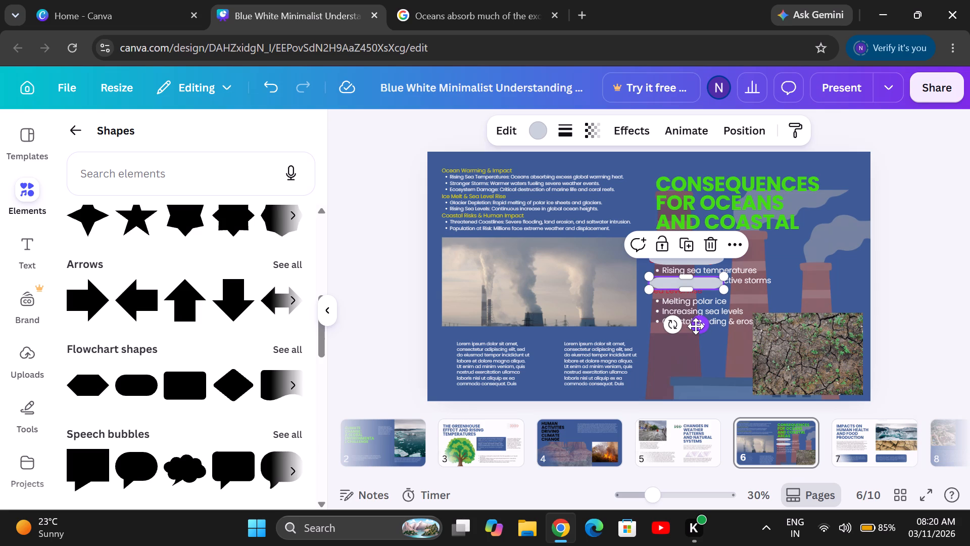
left_click_drag(697, 325, 690, 333)
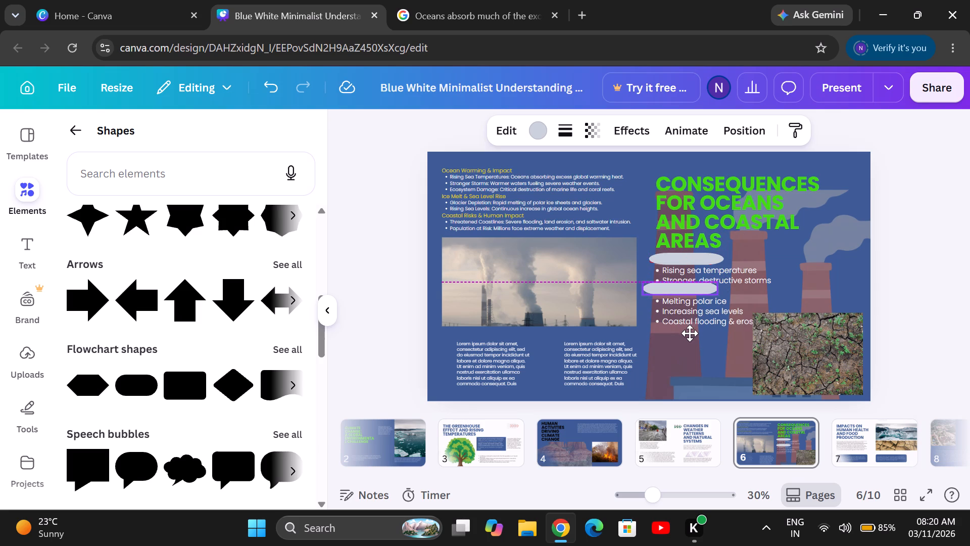
left_click_drag(690, 333, 692, 332)
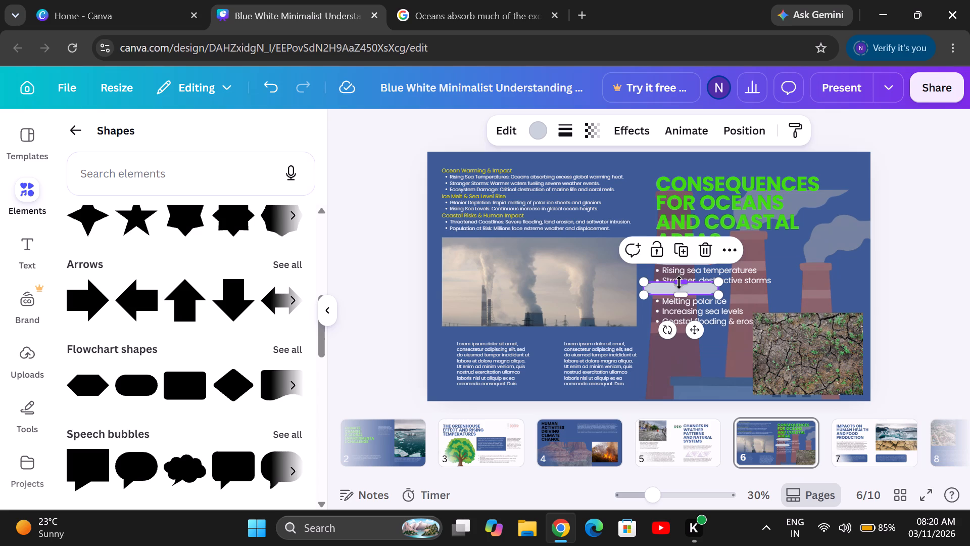
left_click_drag(679, 283, 686, 279)
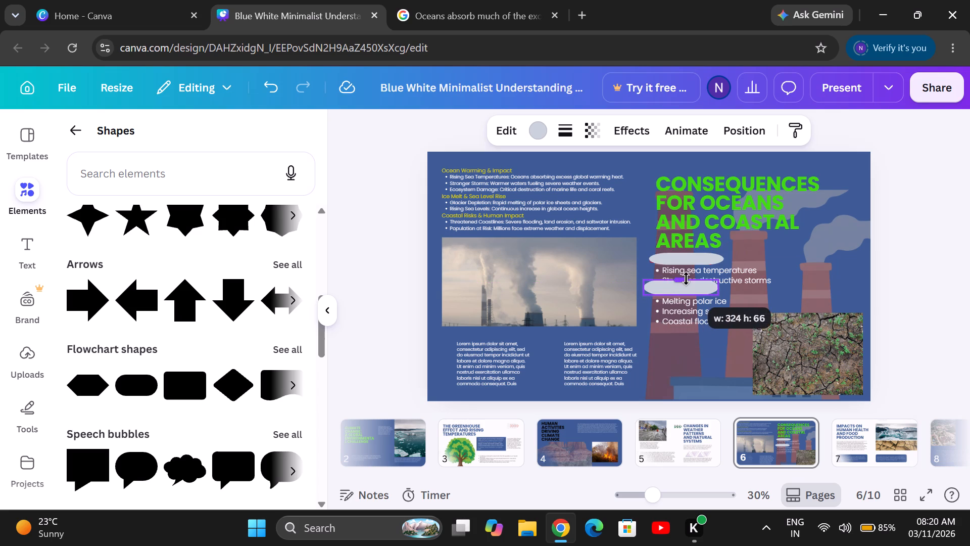
left_click_drag(686, 279, 685, 288)
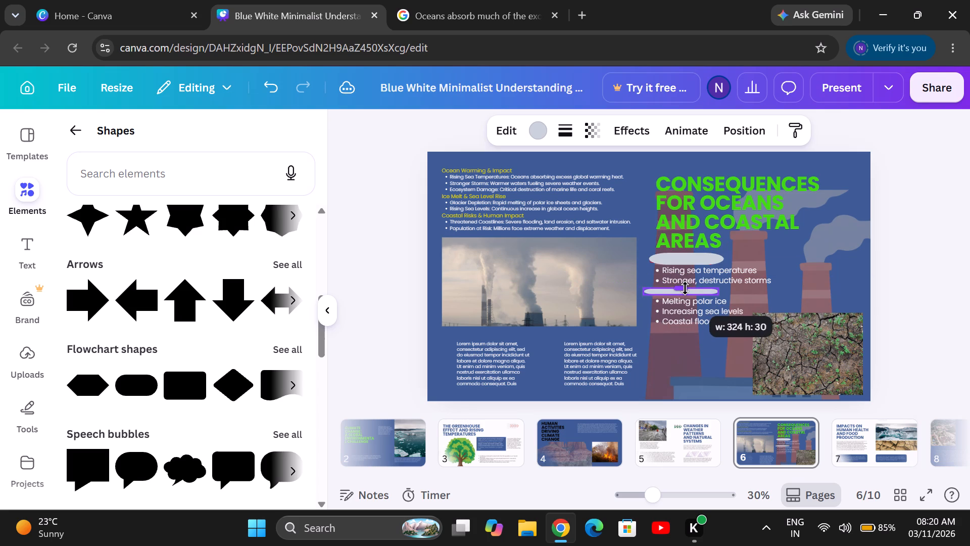
left_click_drag(685, 288, 685, 287)
left_click(684, 296)
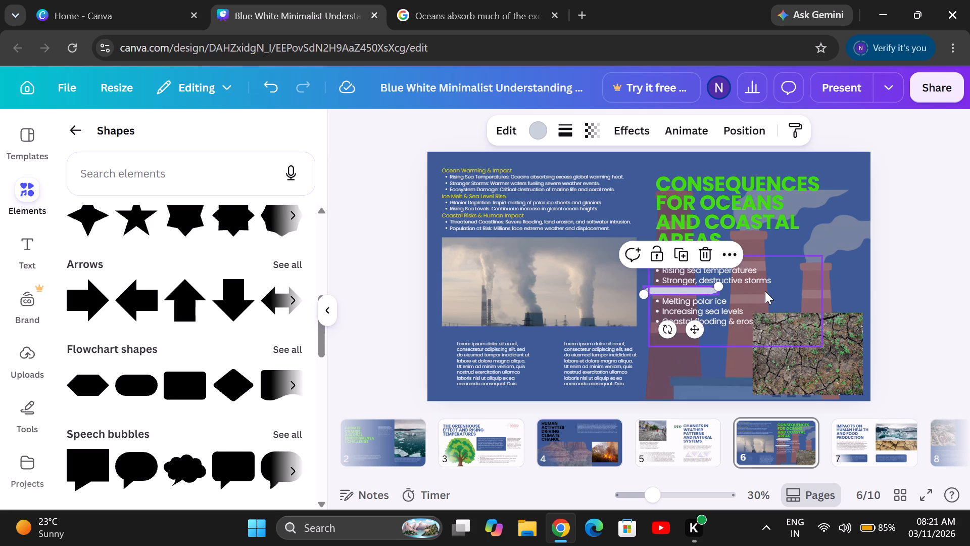
left_click(765, 291)
left_click(703, 288)
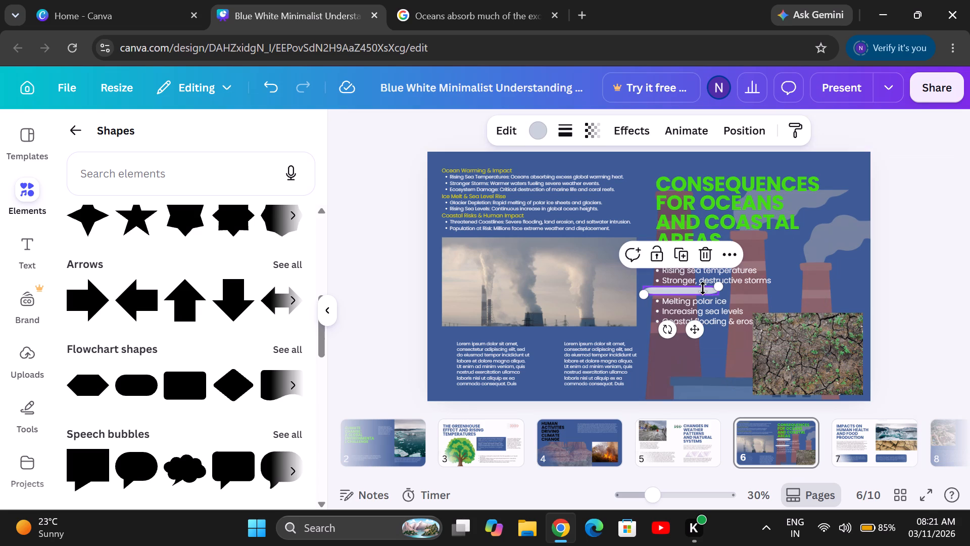
left_click(785, 235)
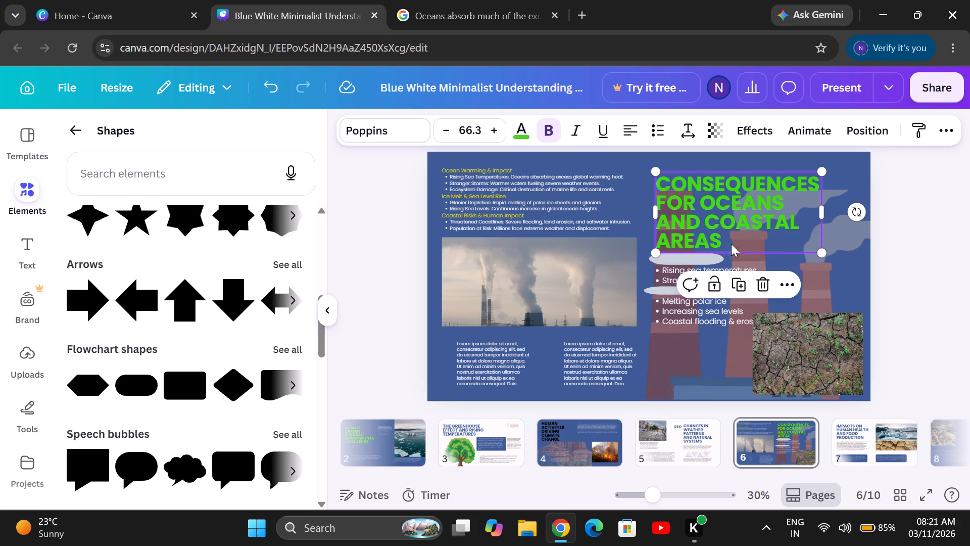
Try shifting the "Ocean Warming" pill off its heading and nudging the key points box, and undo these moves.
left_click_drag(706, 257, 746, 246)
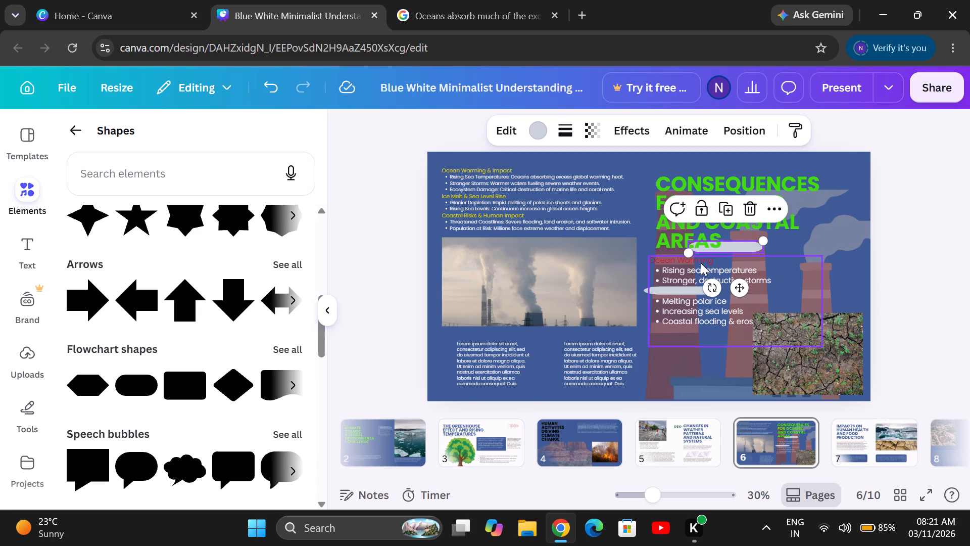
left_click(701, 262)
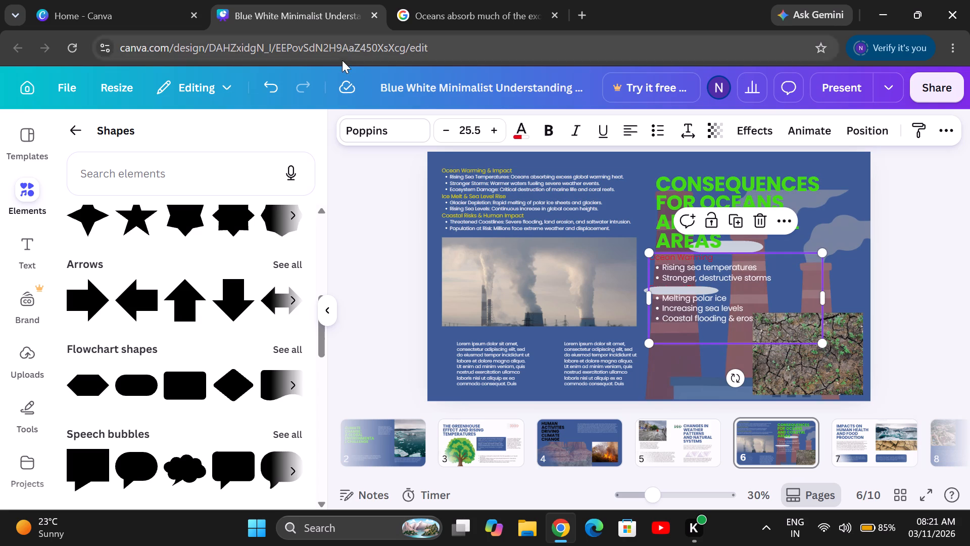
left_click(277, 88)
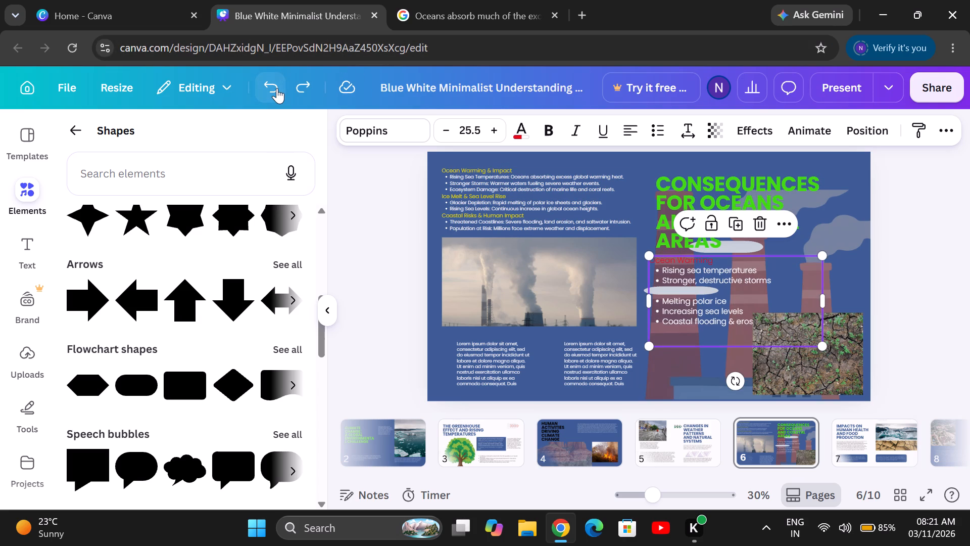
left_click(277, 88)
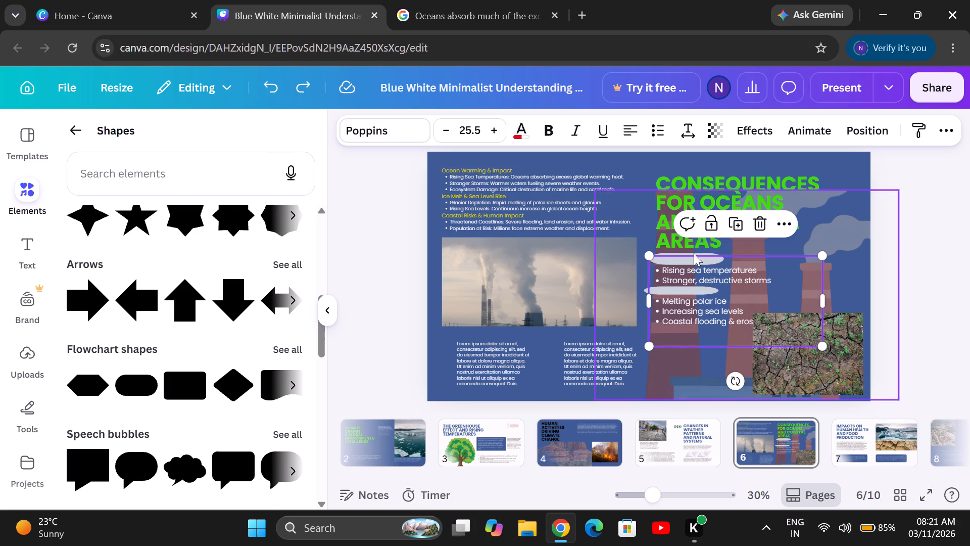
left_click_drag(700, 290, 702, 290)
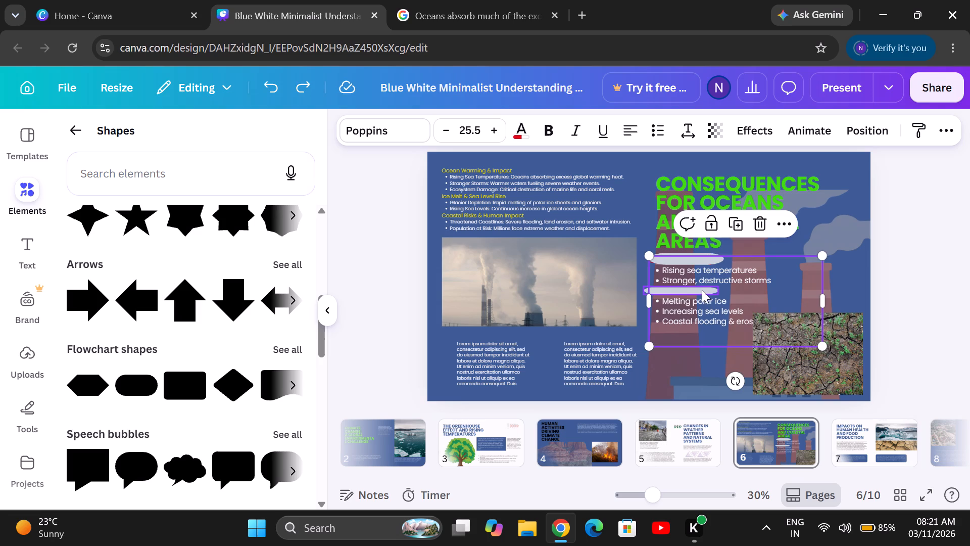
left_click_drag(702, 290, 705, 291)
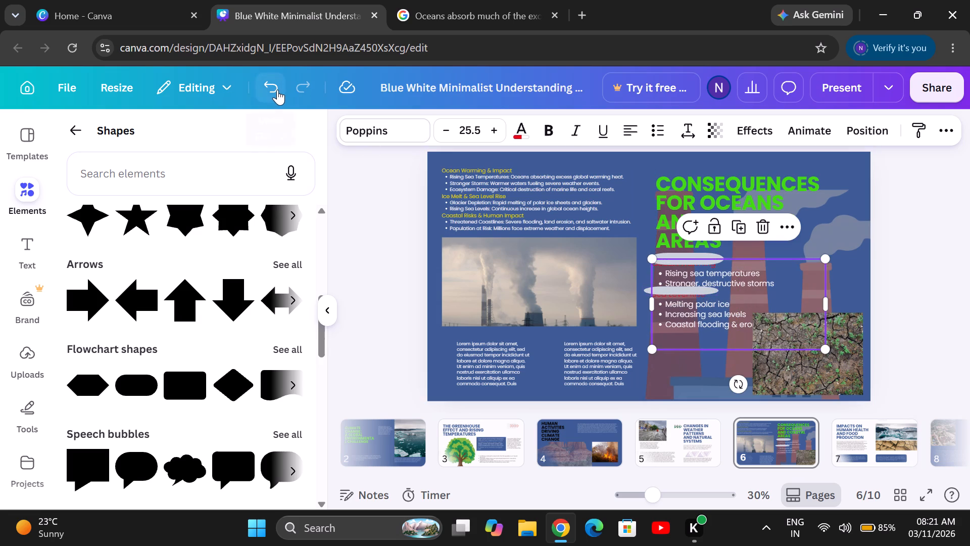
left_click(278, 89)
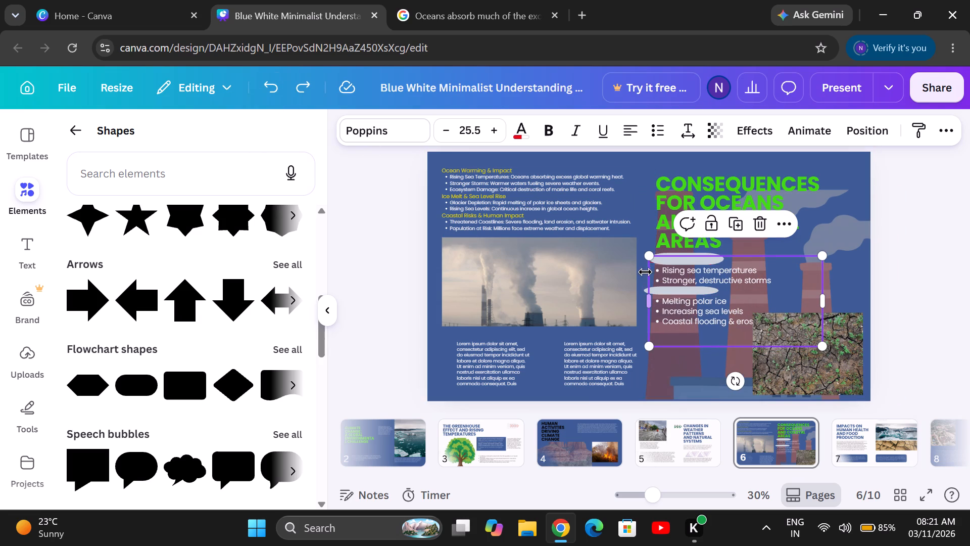
Fine-tune the height of the 324-wide pill over the second red heading and shift it across to align with the "Ocean Warming" pill.
left_click(667, 289)
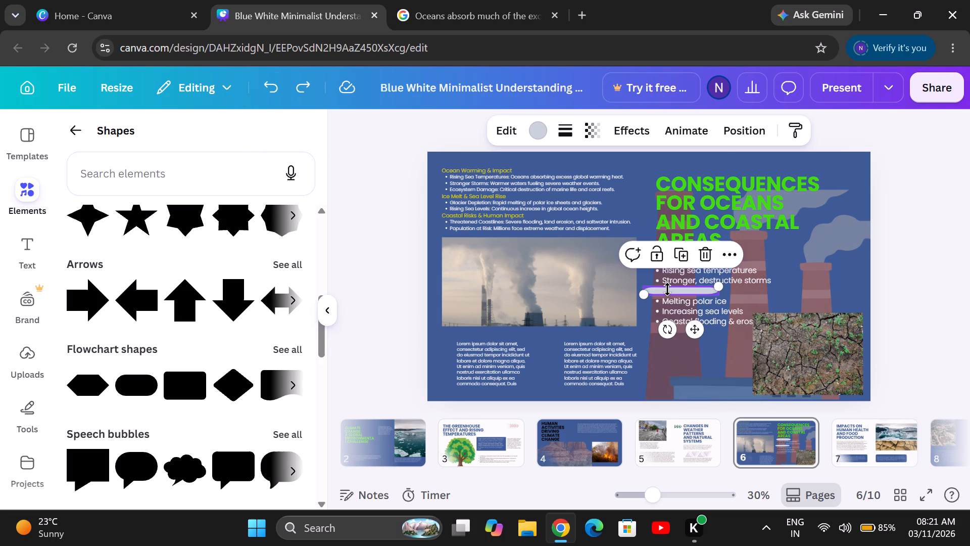
left_click_drag(676, 290, 689, 291)
left_click_drag(689, 291, 706, 299)
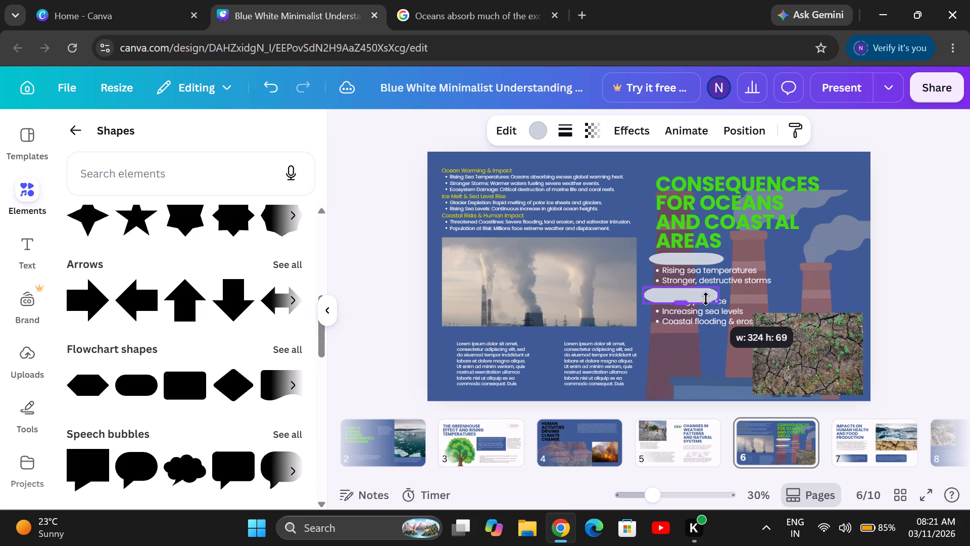
left_click_drag(706, 299, 707, 294)
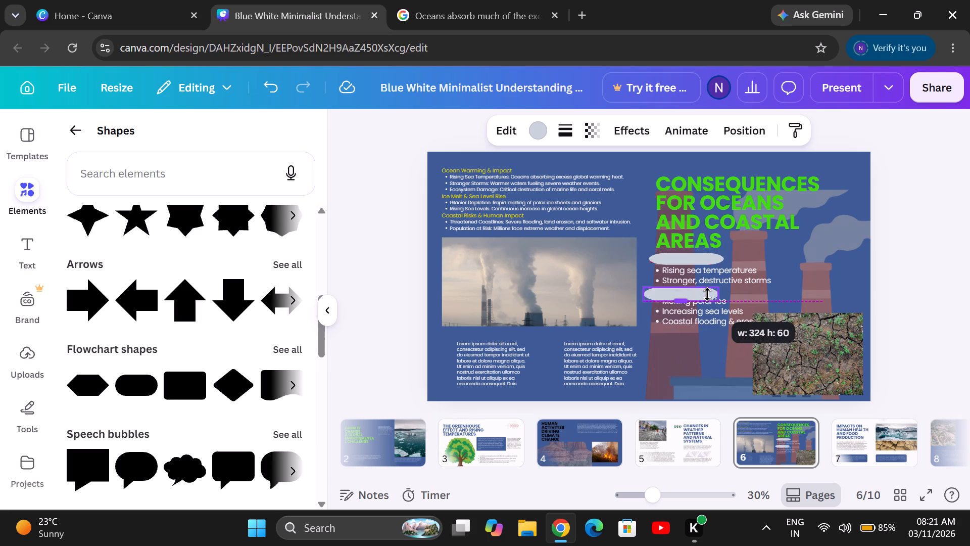
left_click_drag(707, 294, 708, 293)
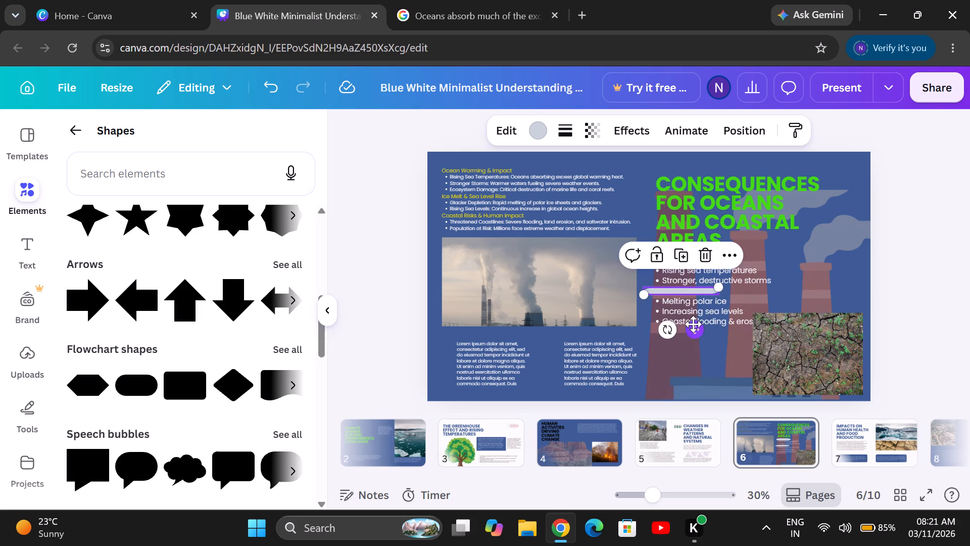
left_click(694, 329)
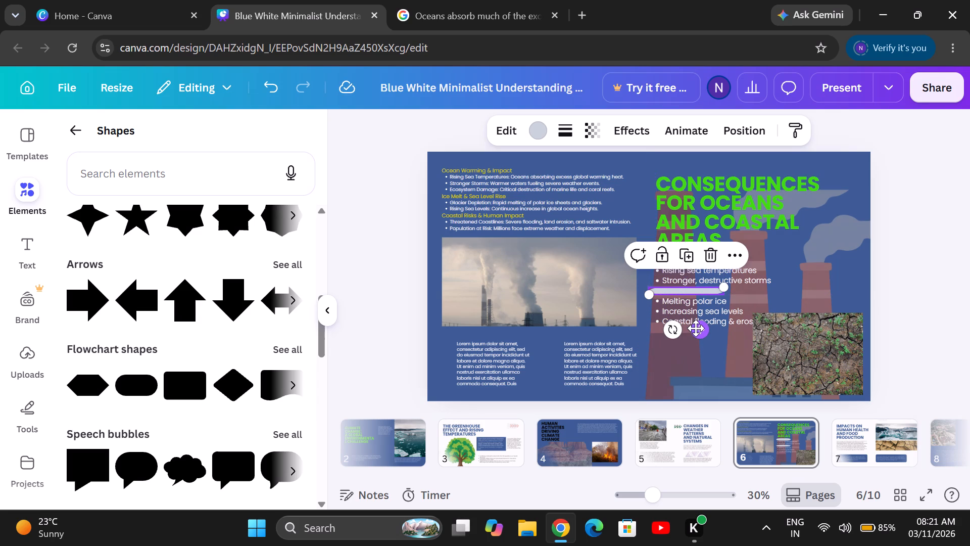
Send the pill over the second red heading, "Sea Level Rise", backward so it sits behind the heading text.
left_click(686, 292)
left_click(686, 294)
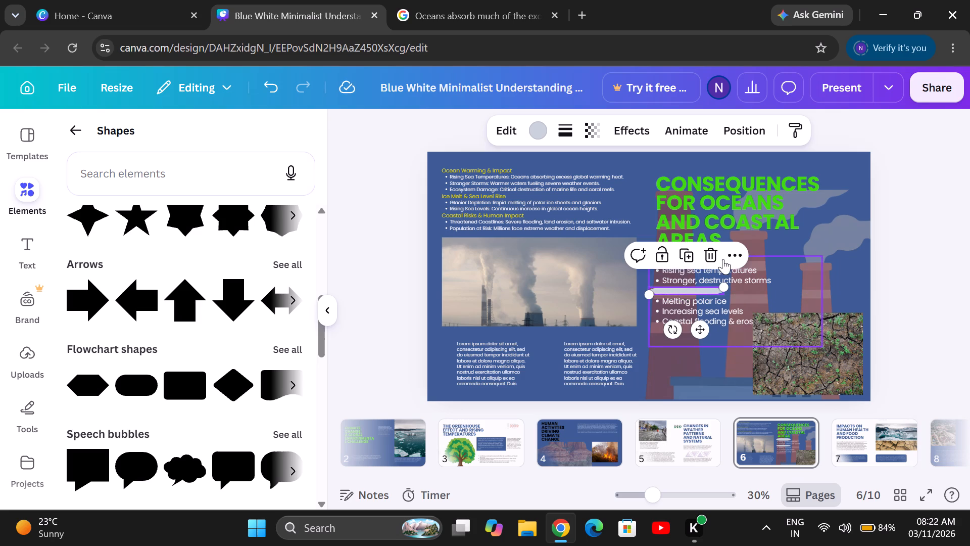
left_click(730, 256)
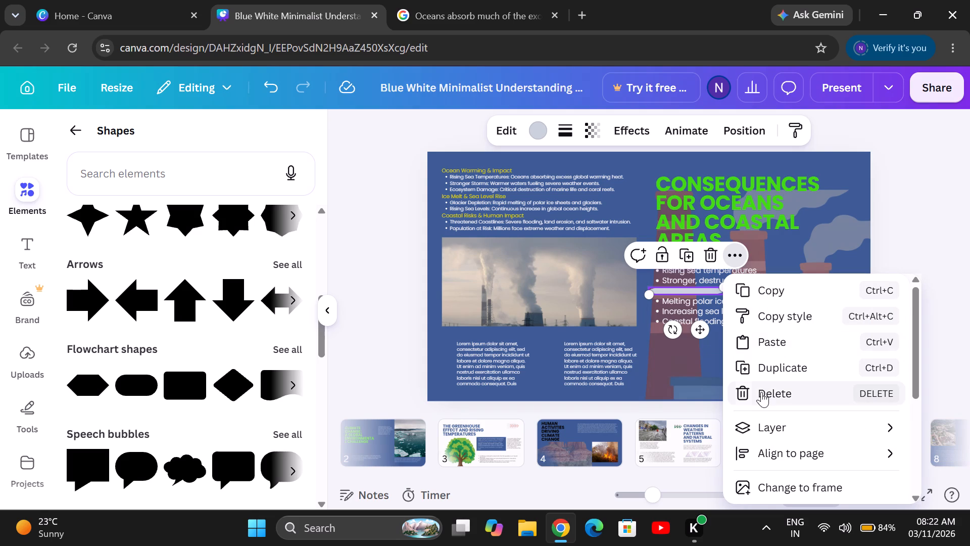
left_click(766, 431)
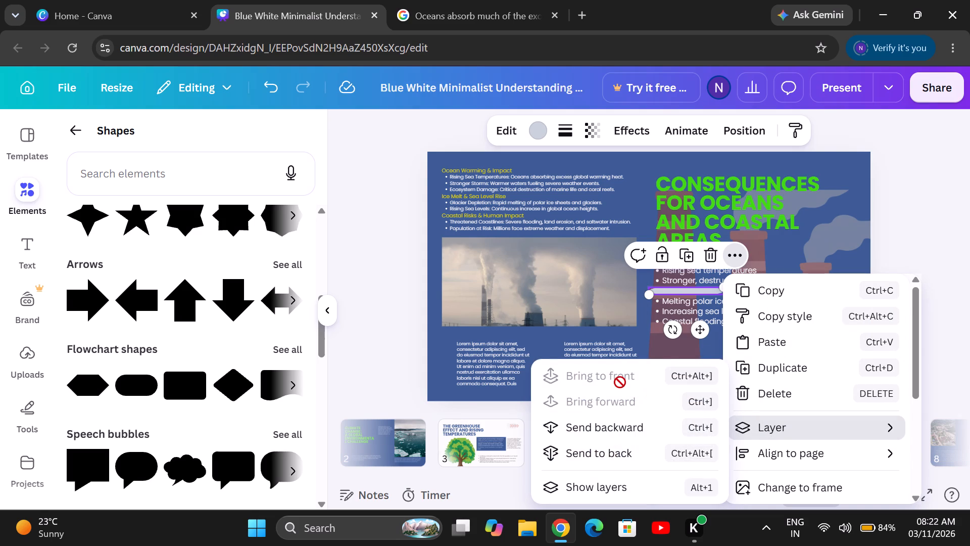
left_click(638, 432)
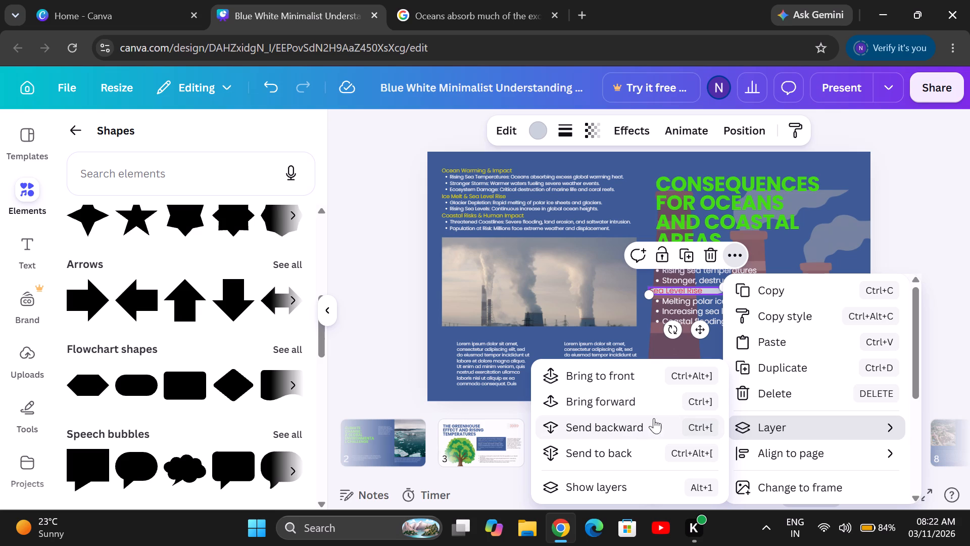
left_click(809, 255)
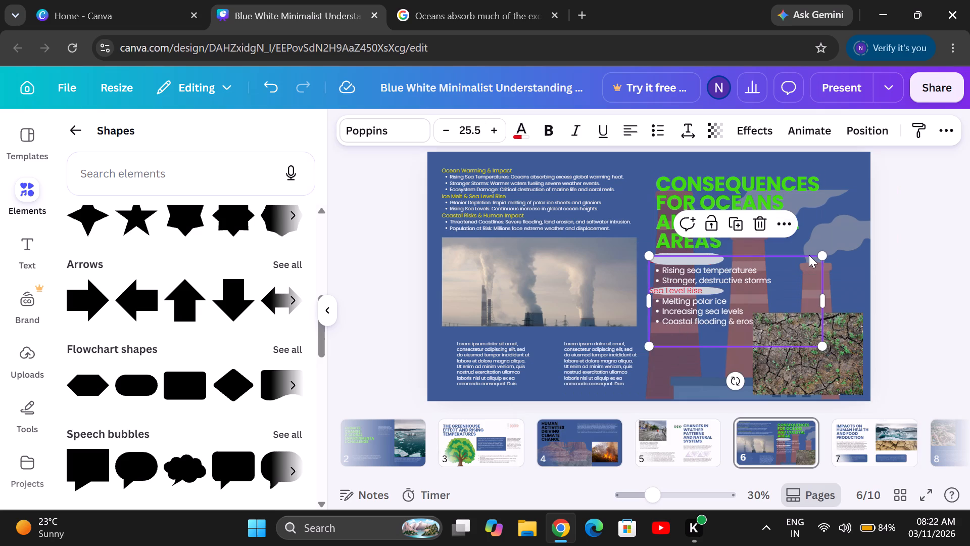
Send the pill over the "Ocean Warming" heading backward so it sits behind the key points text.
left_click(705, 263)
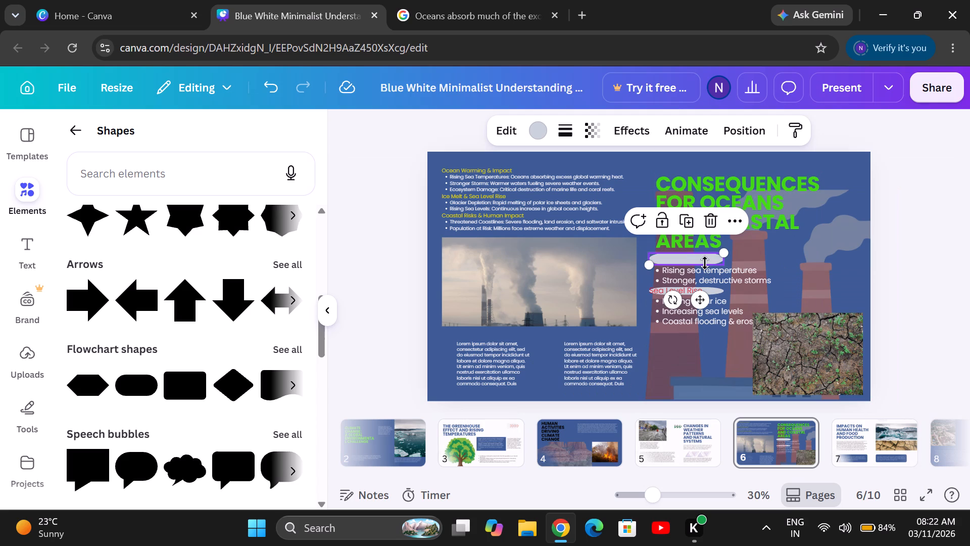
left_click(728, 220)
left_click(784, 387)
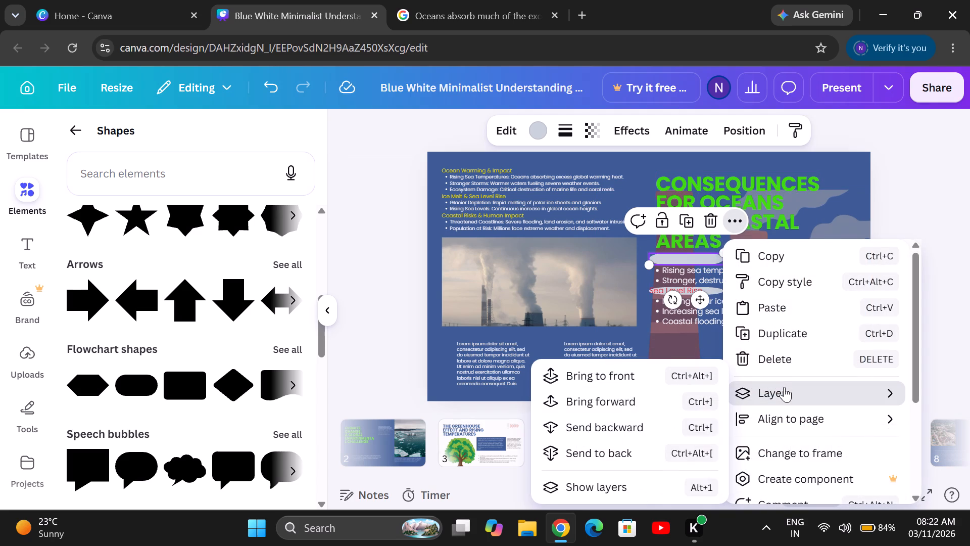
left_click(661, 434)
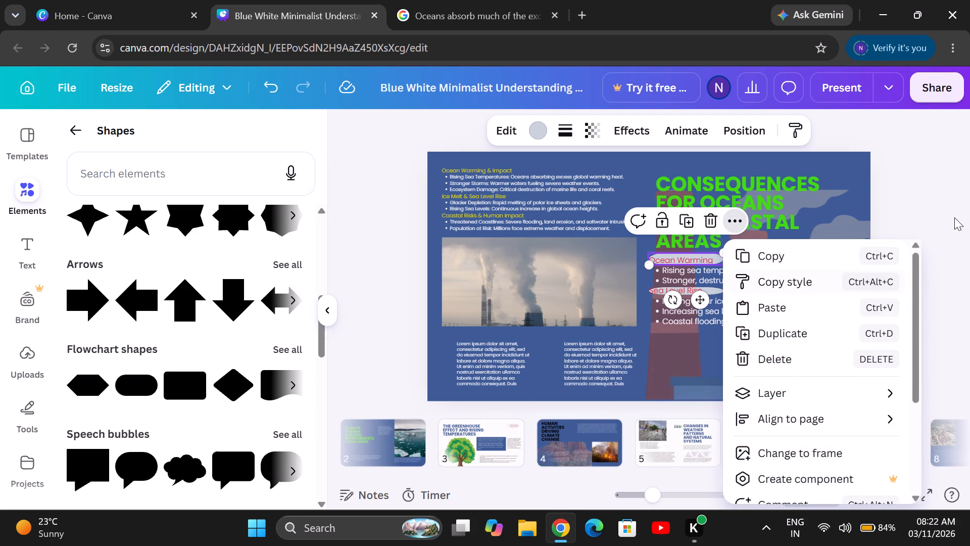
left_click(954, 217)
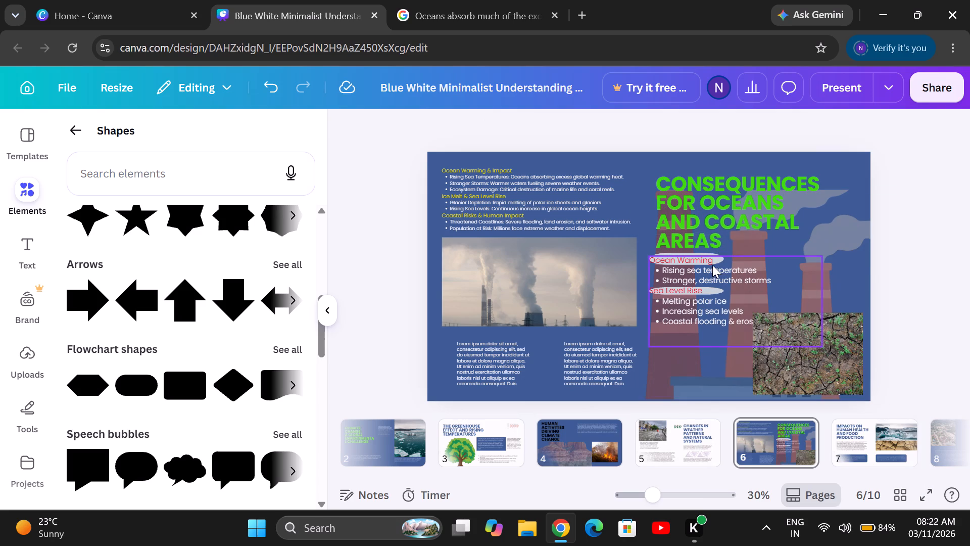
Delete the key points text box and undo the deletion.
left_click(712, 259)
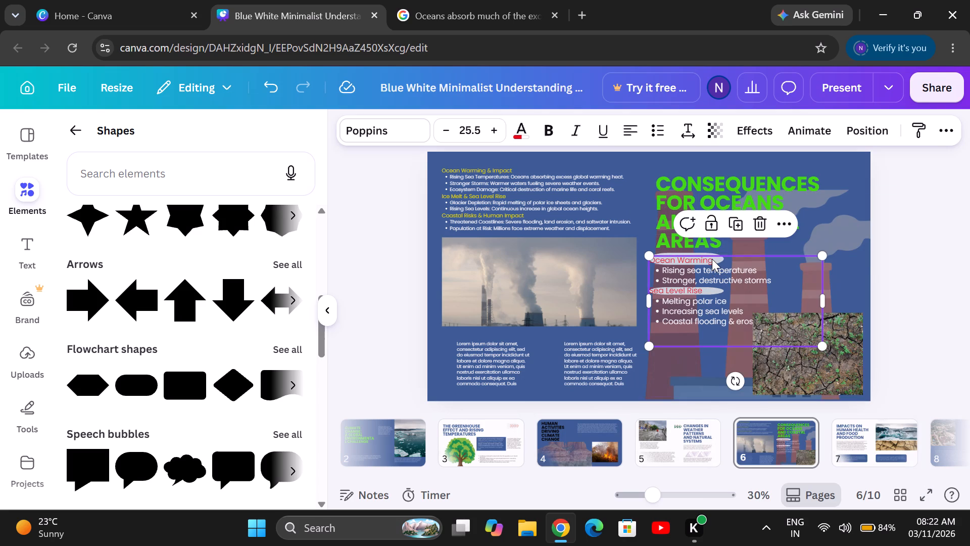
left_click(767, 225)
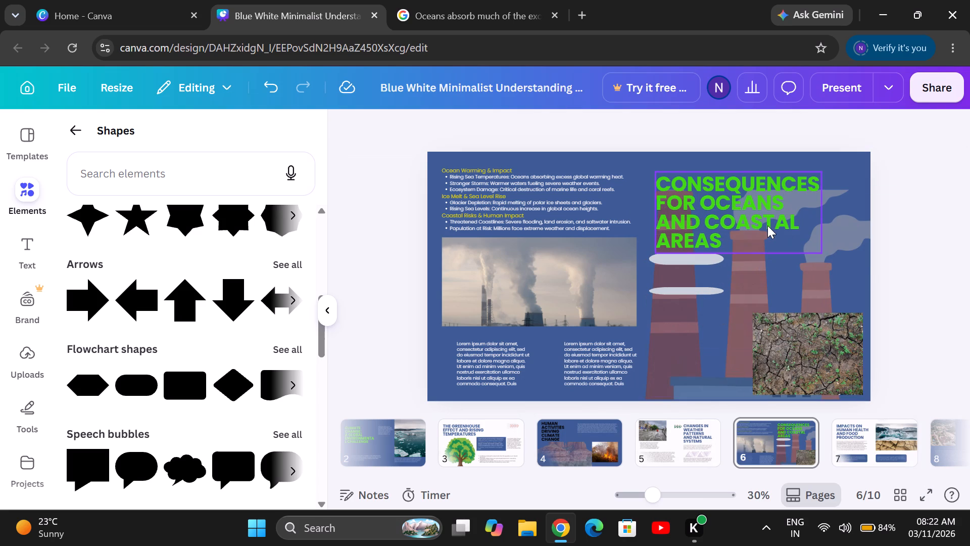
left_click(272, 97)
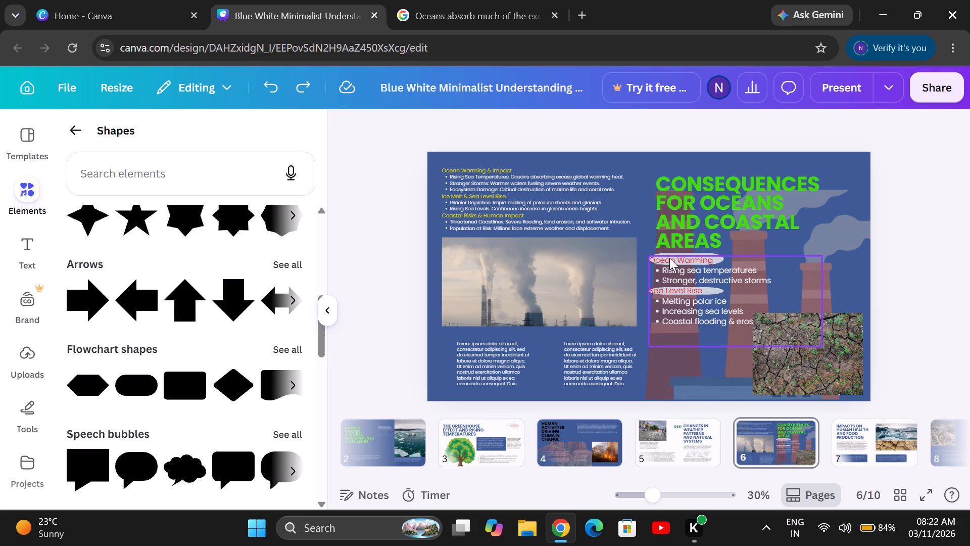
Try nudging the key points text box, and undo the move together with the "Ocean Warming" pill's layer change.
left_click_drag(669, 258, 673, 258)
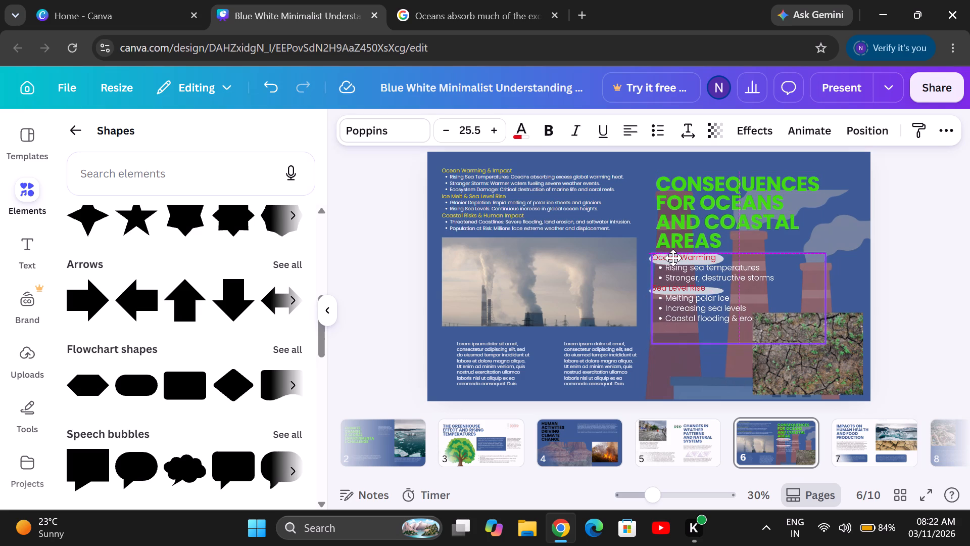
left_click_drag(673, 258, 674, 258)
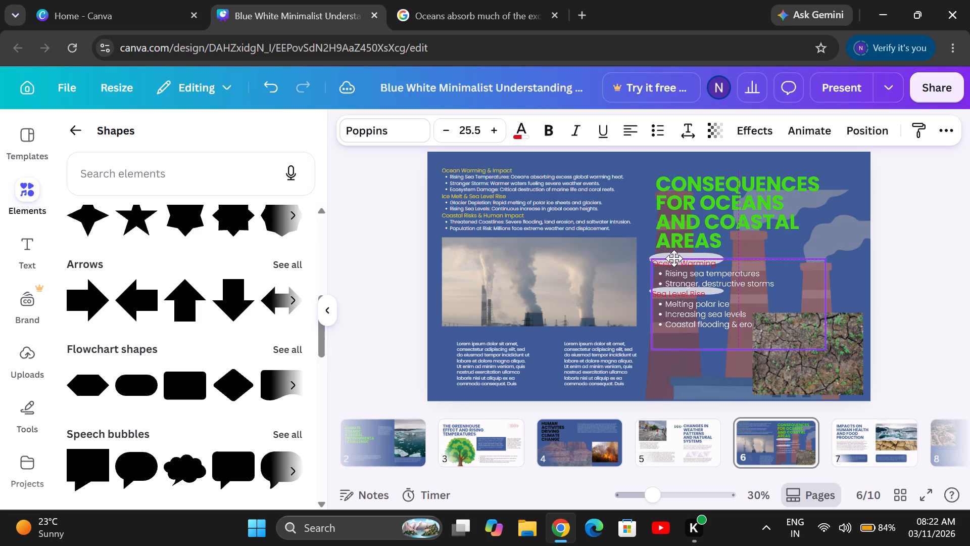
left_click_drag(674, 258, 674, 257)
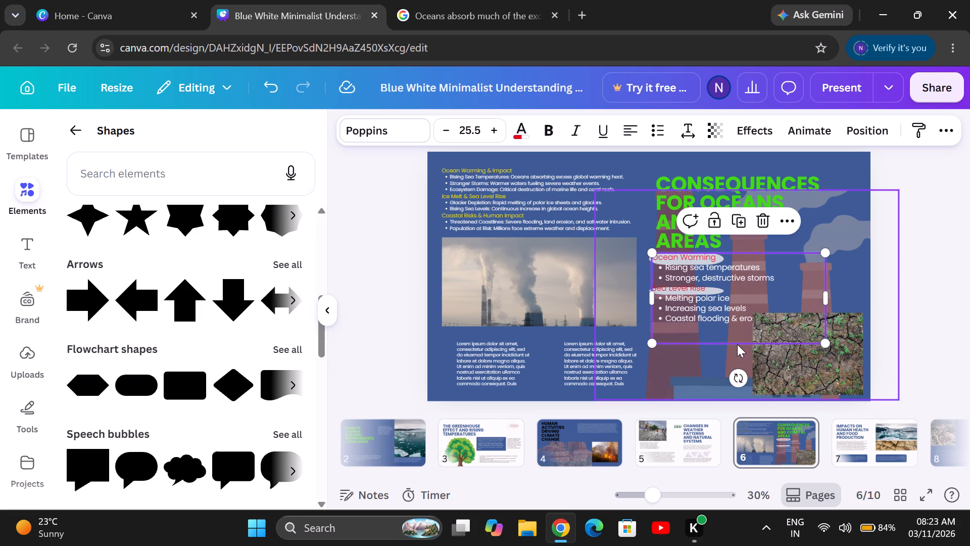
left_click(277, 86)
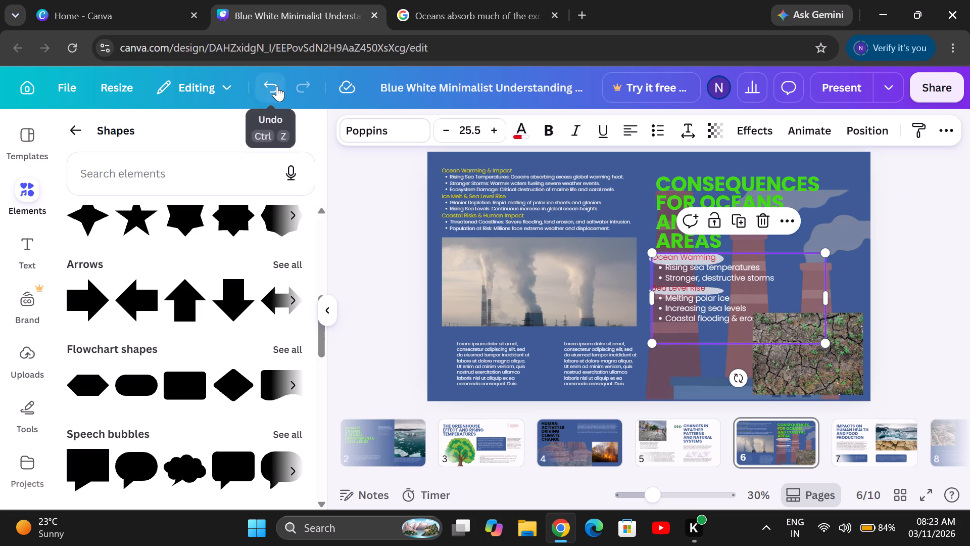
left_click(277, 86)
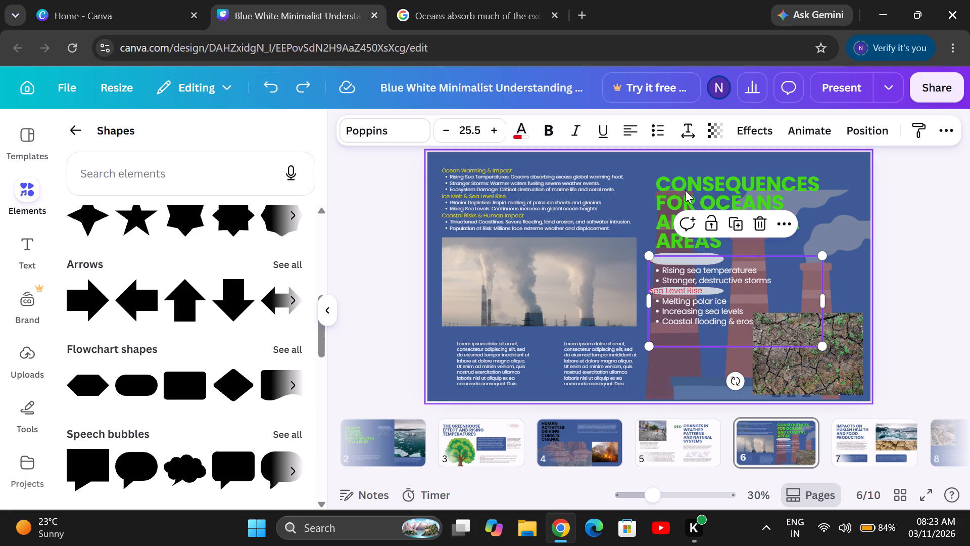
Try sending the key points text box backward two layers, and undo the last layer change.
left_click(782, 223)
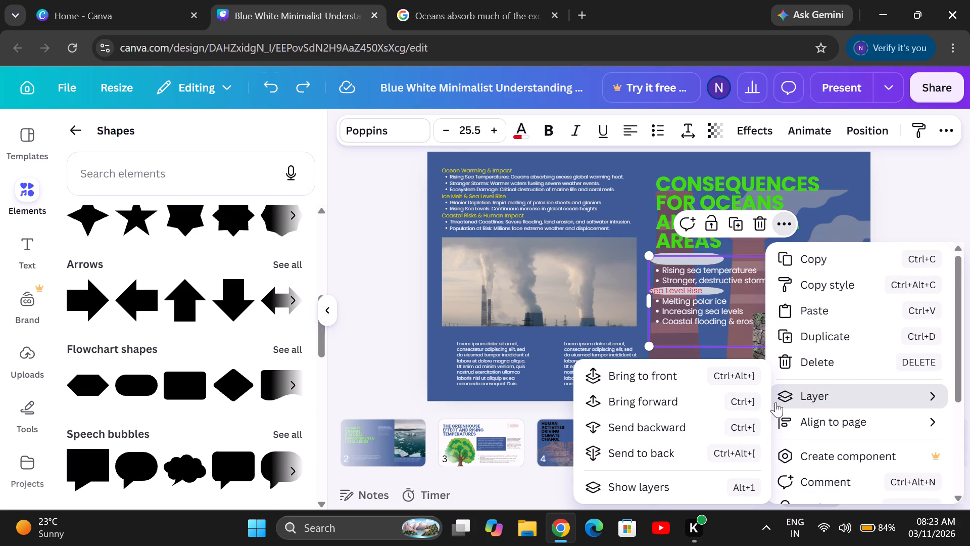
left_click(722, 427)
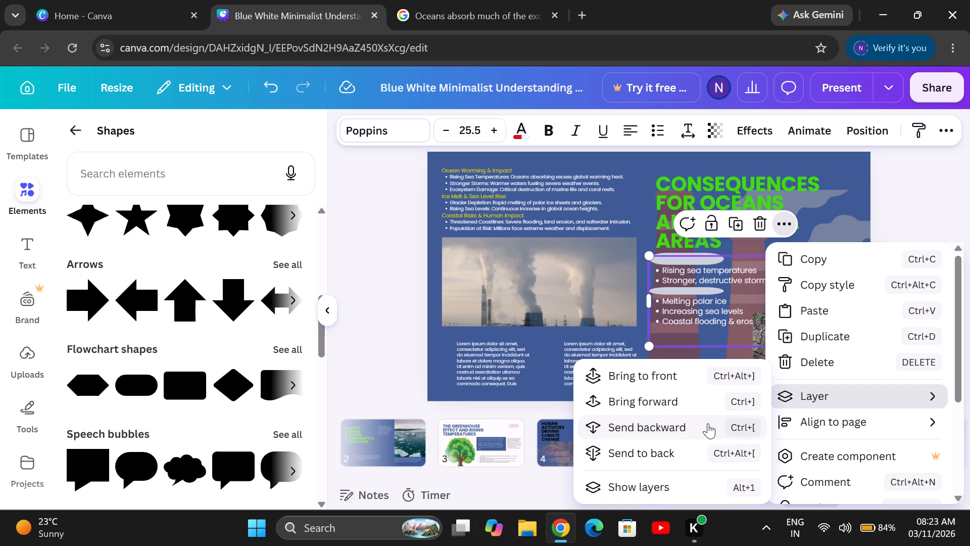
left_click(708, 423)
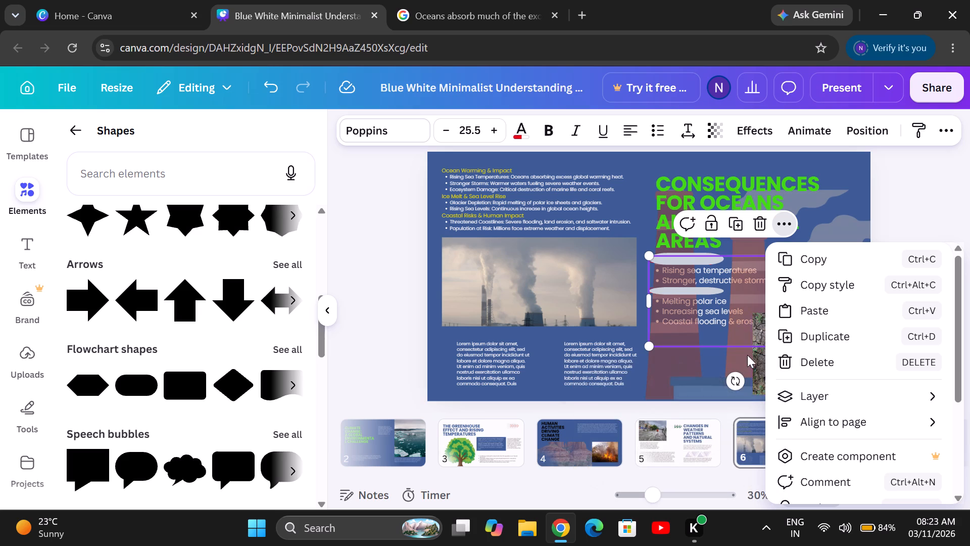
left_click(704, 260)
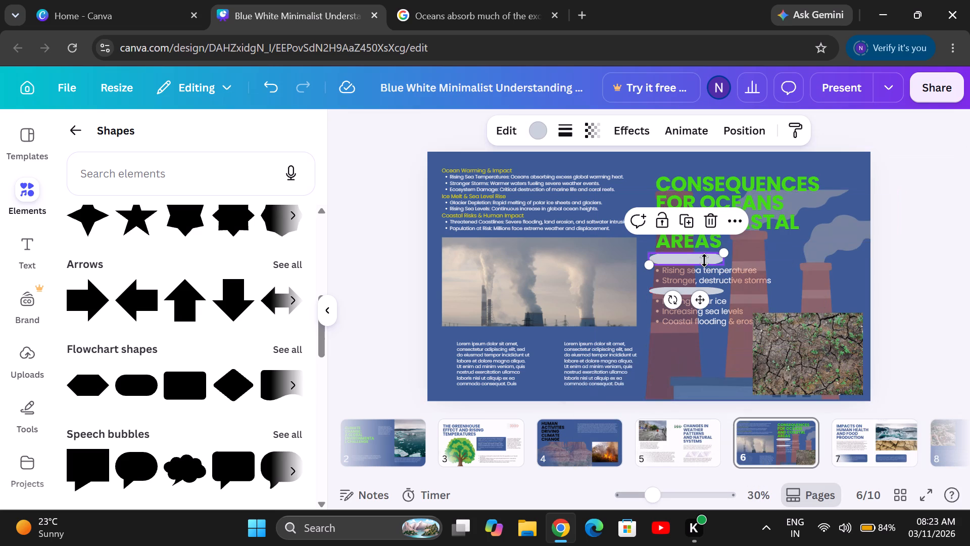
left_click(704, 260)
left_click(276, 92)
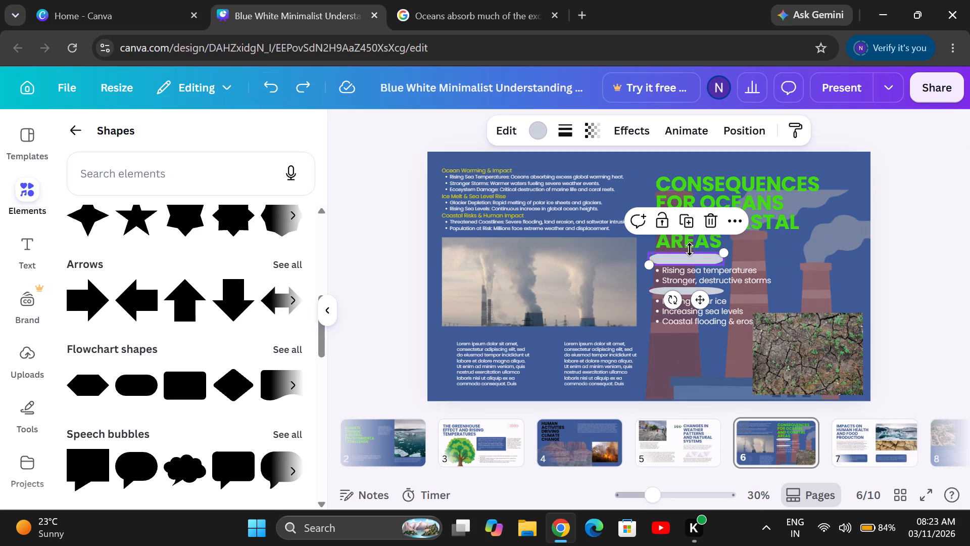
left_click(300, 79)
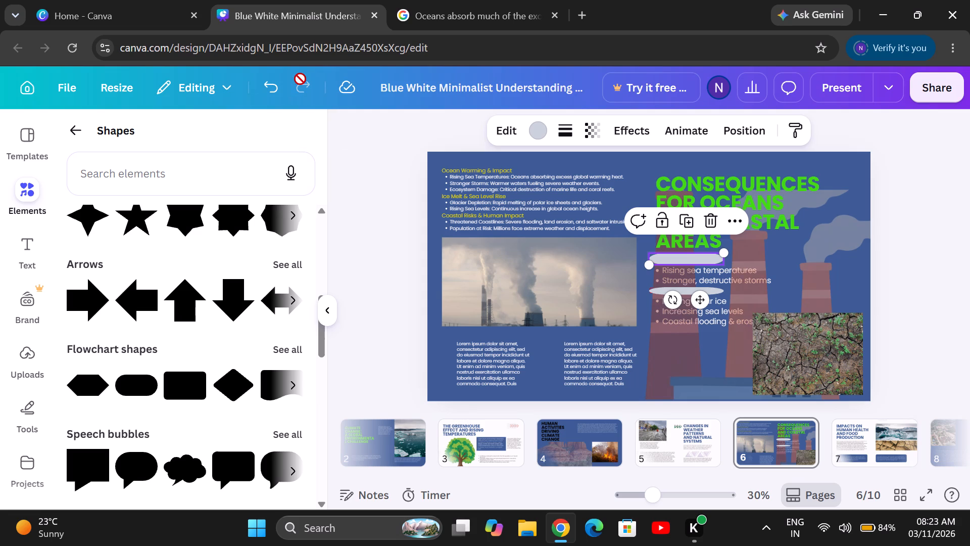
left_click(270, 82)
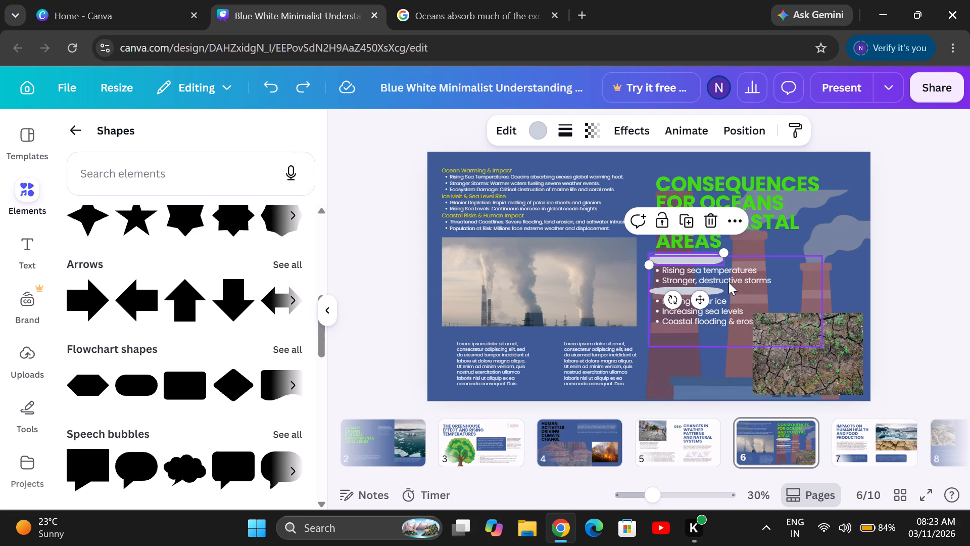
Send the pill over the "Sea Level Rise" heading backward so it sits behind the key points text.
left_click(710, 289)
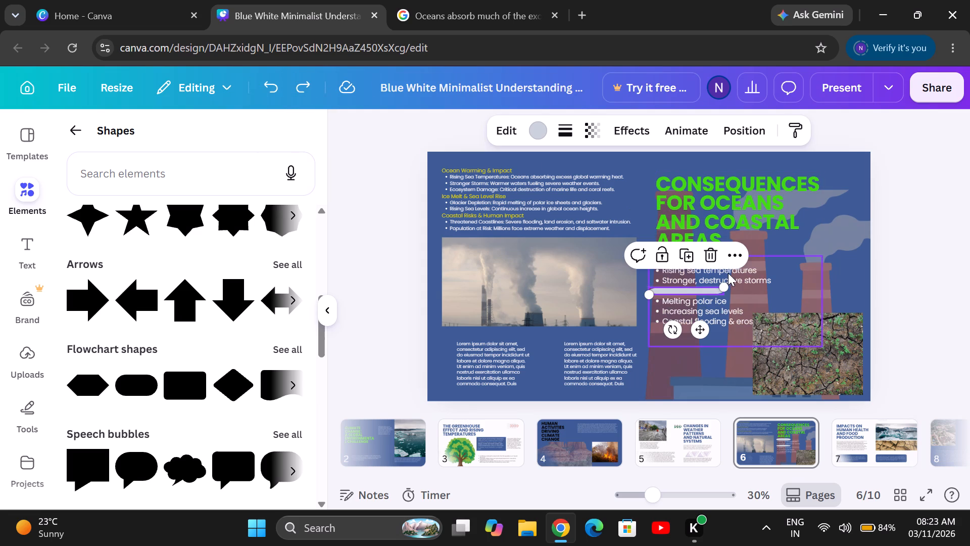
left_click(734, 255)
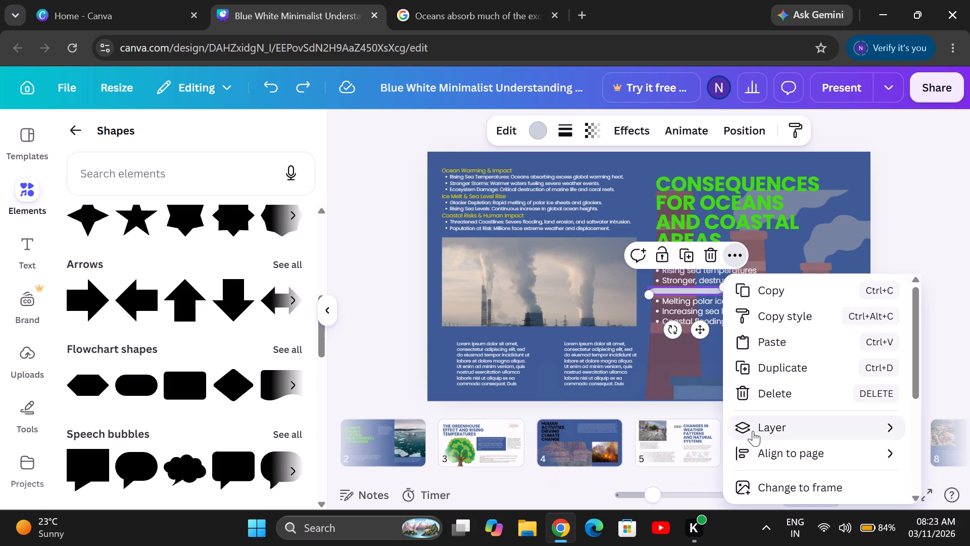
left_click(753, 431)
left_click(692, 435)
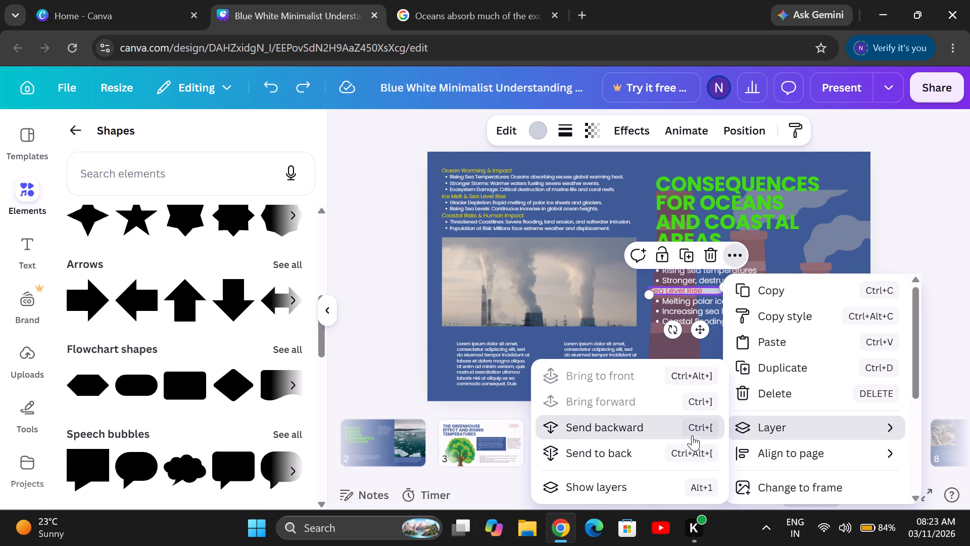
left_click(934, 226)
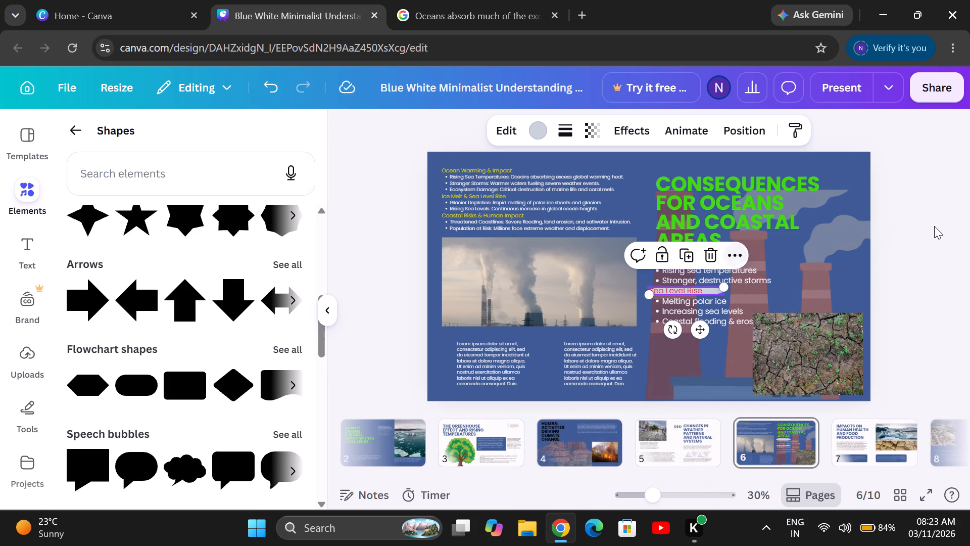
Send the pill over the "Ocean Warming" heading backward so it sits behind the key points text.
left_click(705, 257)
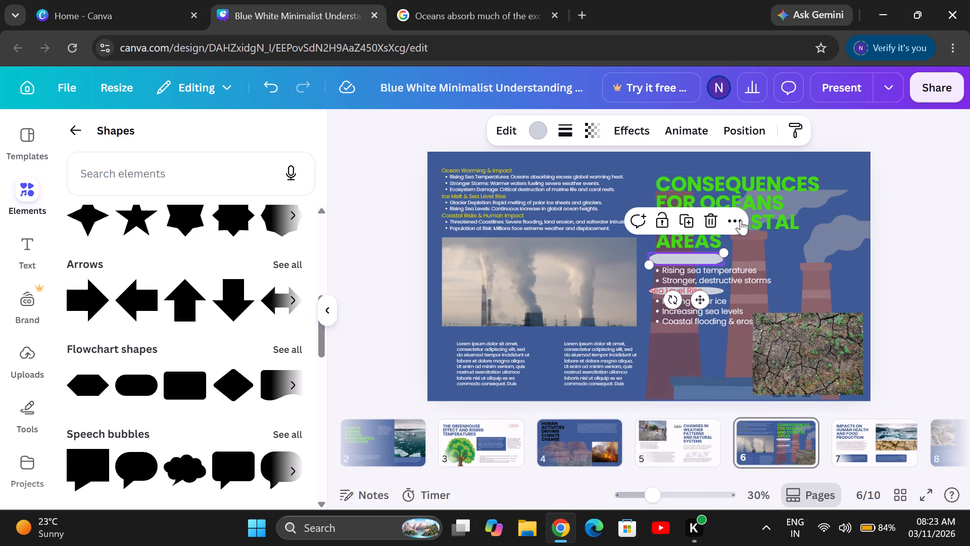
left_click(741, 218)
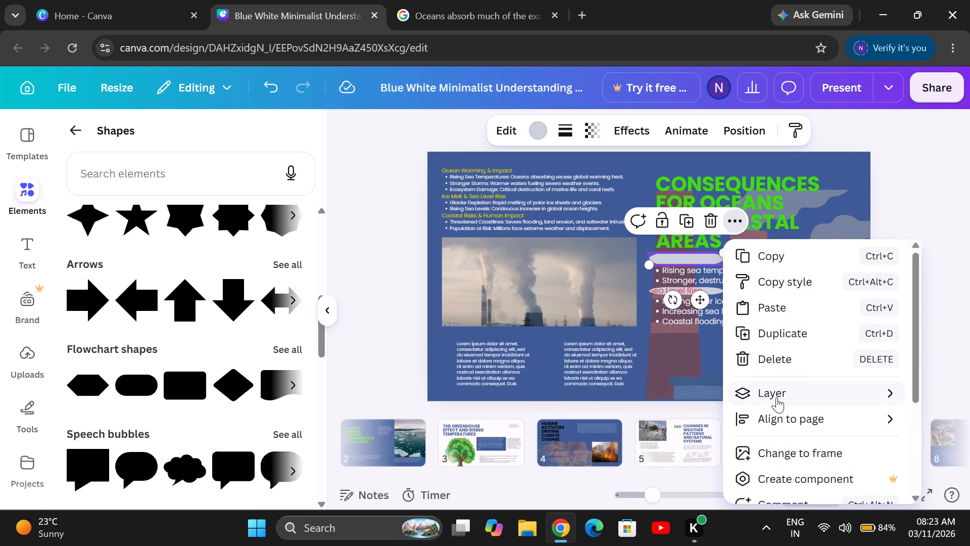
left_click(777, 397)
left_click(690, 425)
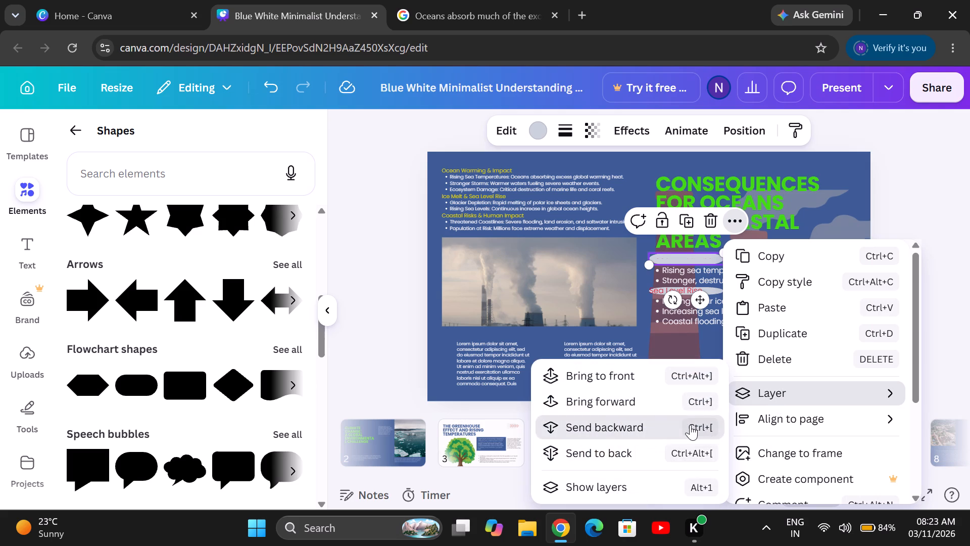
left_click(962, 246)
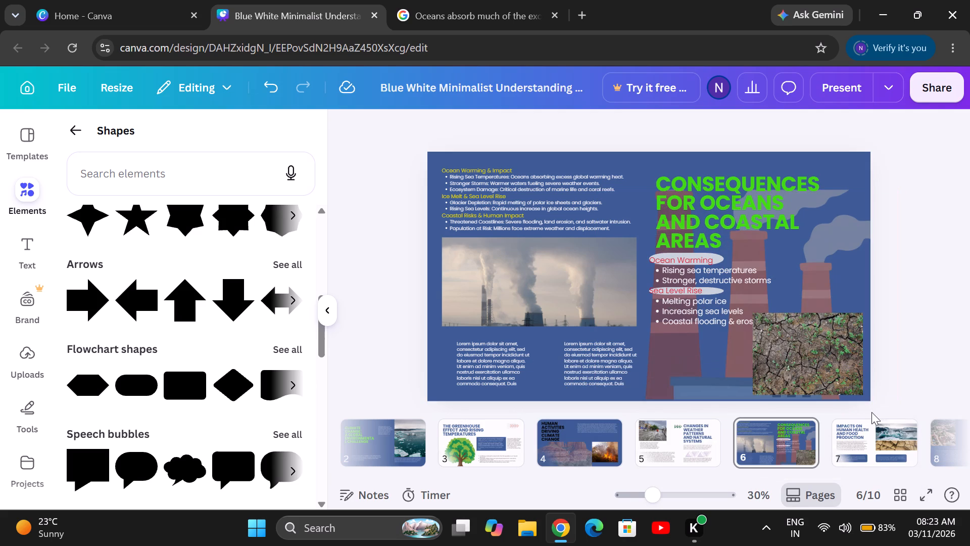
On page 7, scale the body paragraph up to font size 15.6 and narrow its box to match the blue box below.
left_click(882, 428)
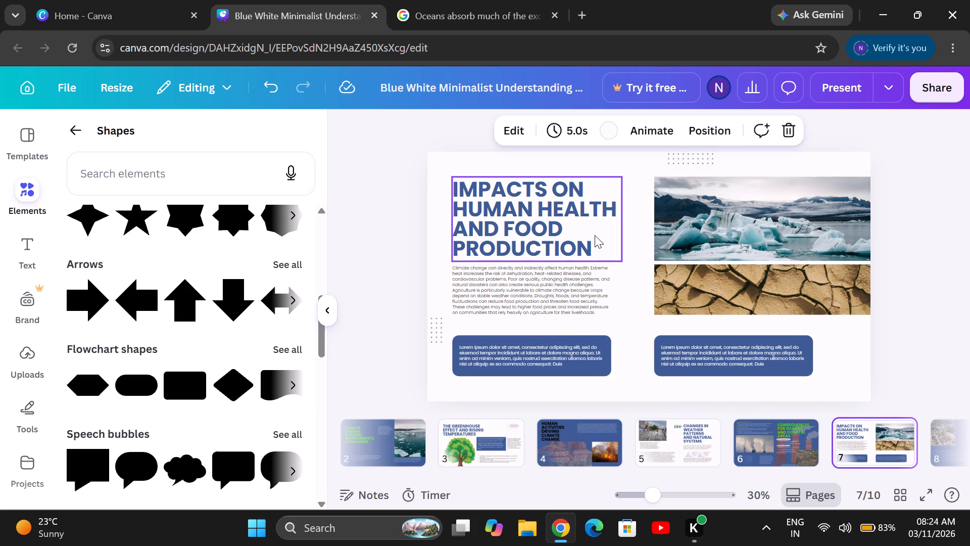
double_click(497, 289)
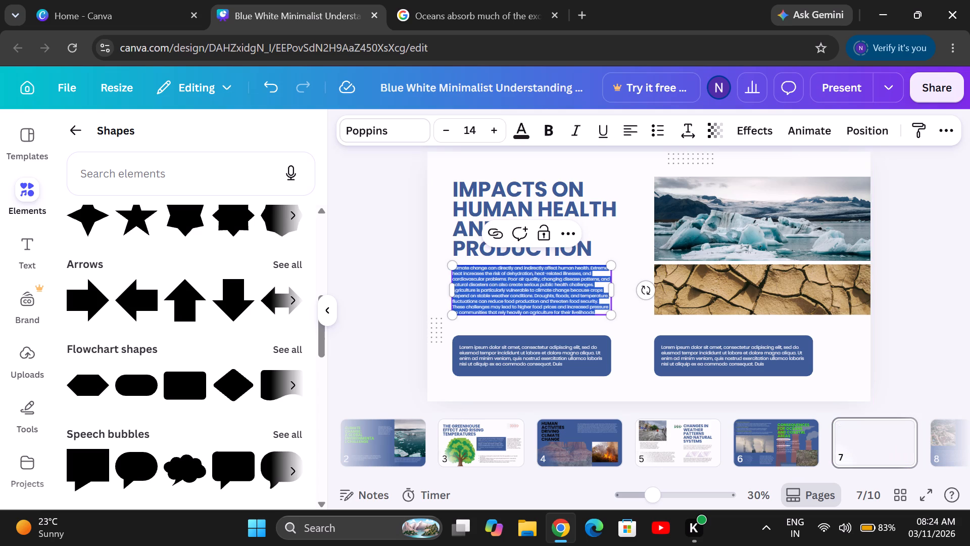
left_click_drag(611, 318, 624, 333)
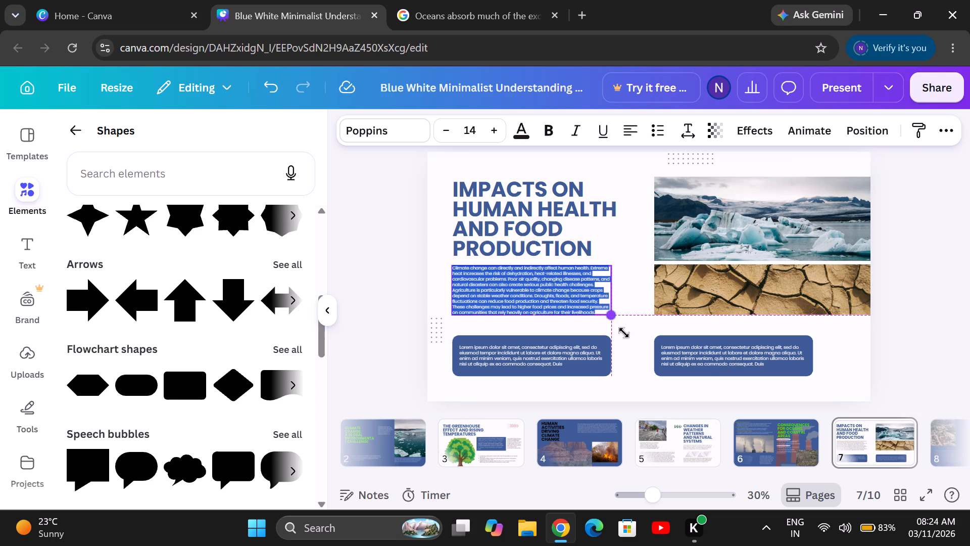
left_click_drag(624, 333, 625, 336)
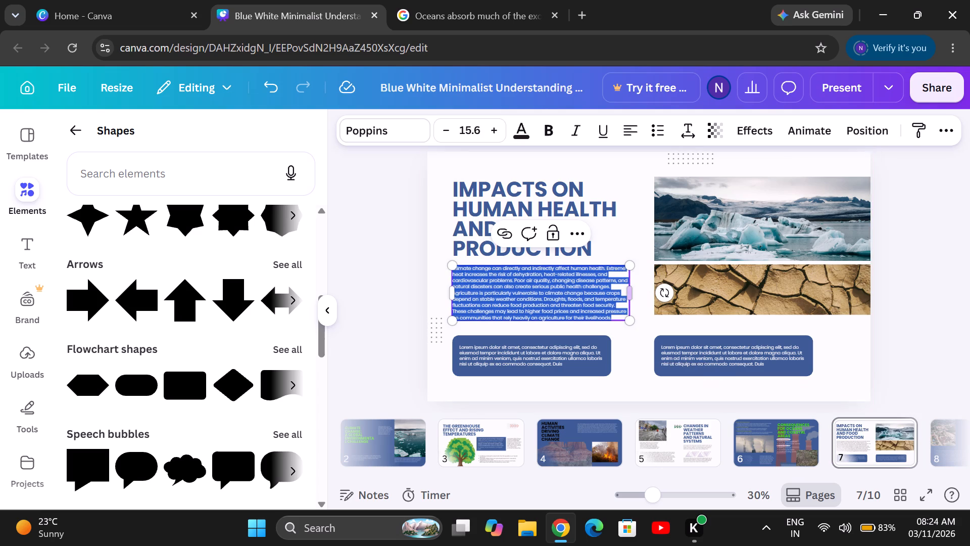
left_click_drag(630, 293, 610, 300)
left_click_drag(610, 300, 609, 300)
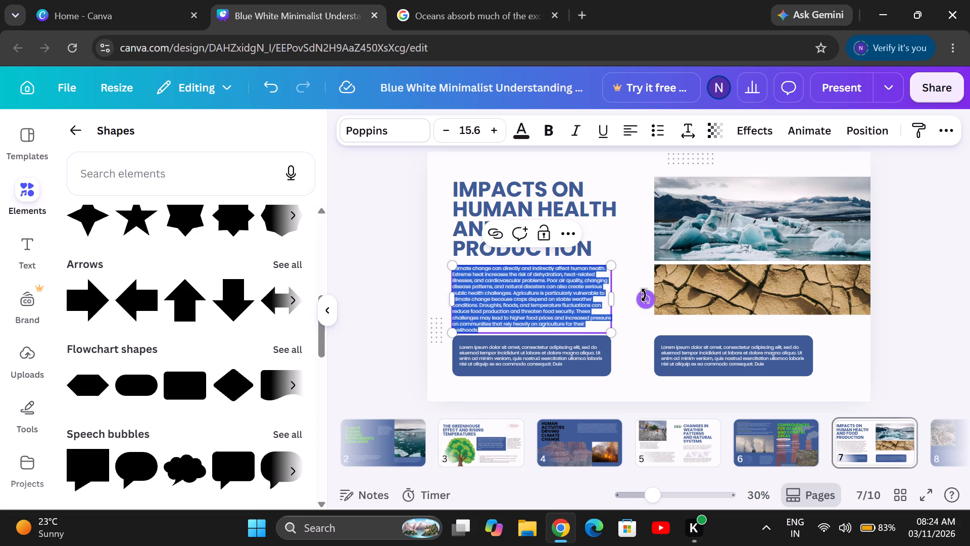
Apply the Typewriter animation to the page 7 body paragraph and try changing its speed.
left_click(803, 128)
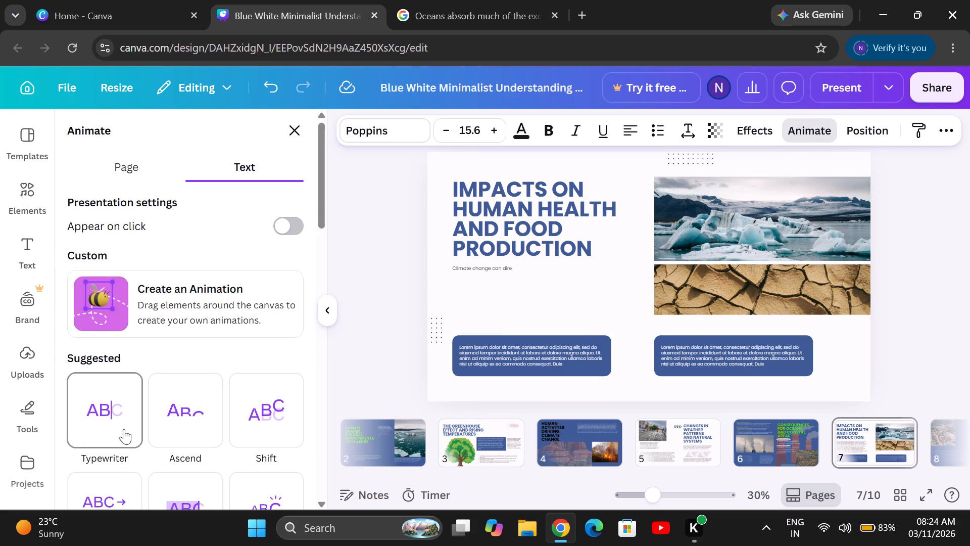
left_click(124, 429)
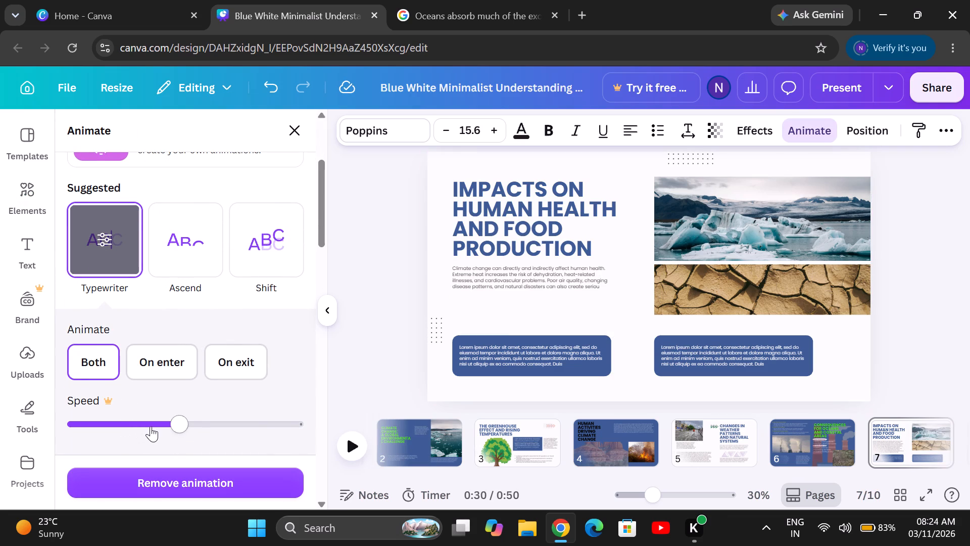
left_click(136, 424)
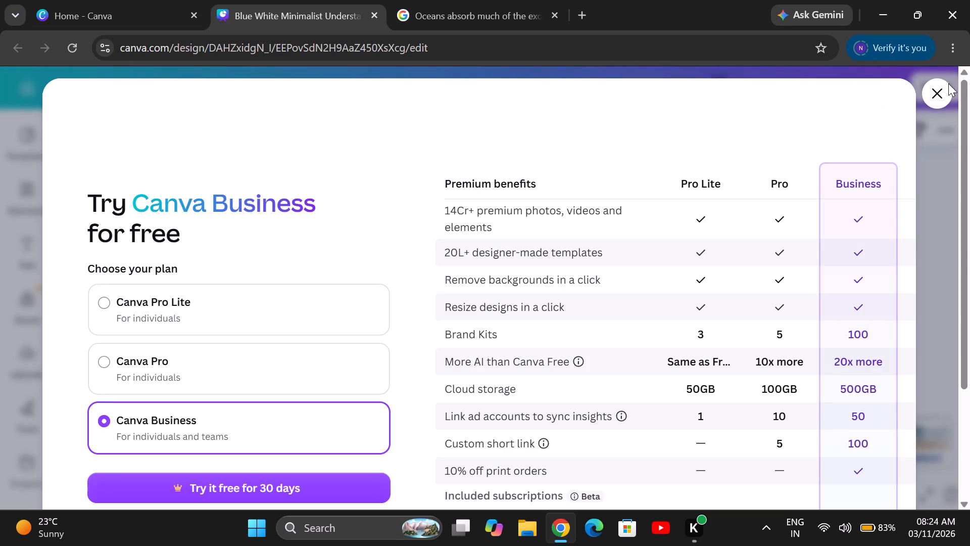
left_click(953, 86)
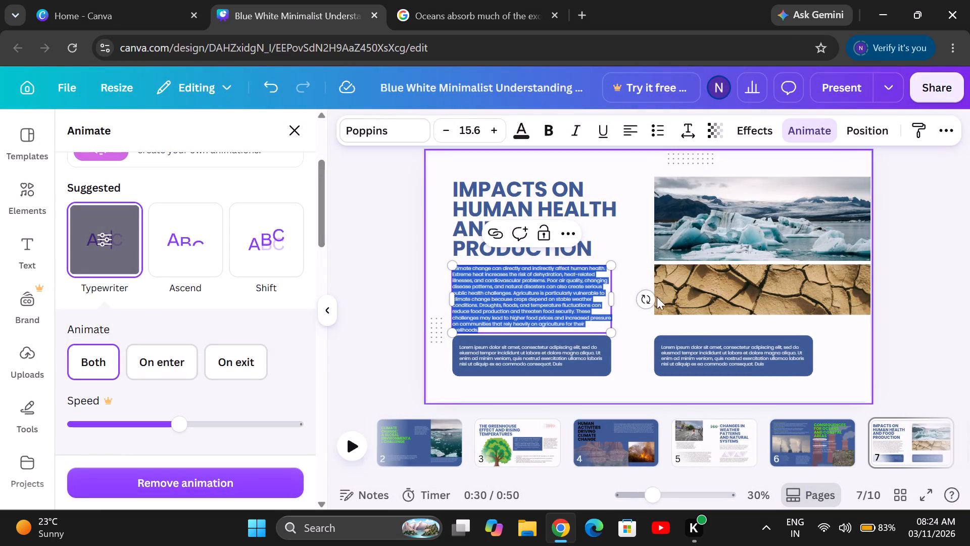
Apply the Shift animation to the "Impacts on Human Health and Food Production" title, set to On enter.
left_click(711, 351)
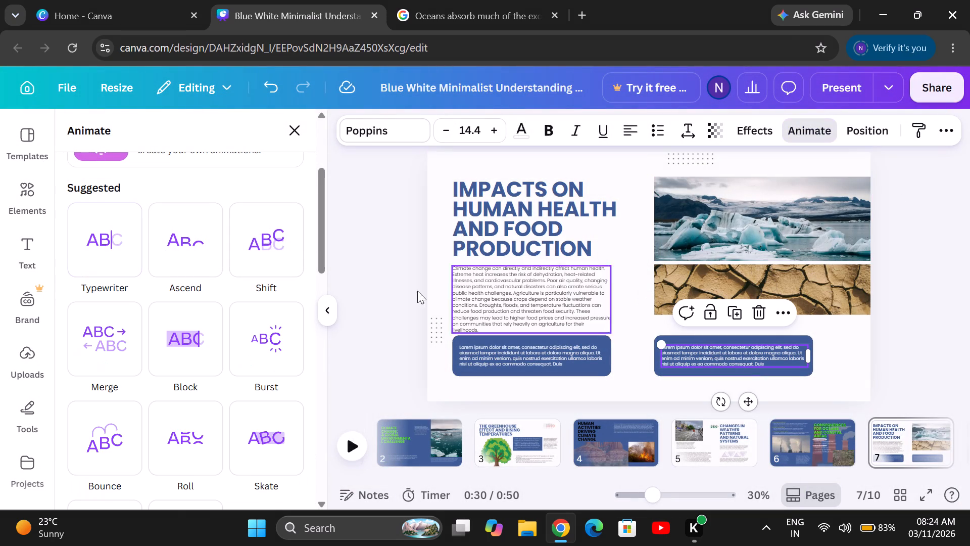
left_click(478, 218)
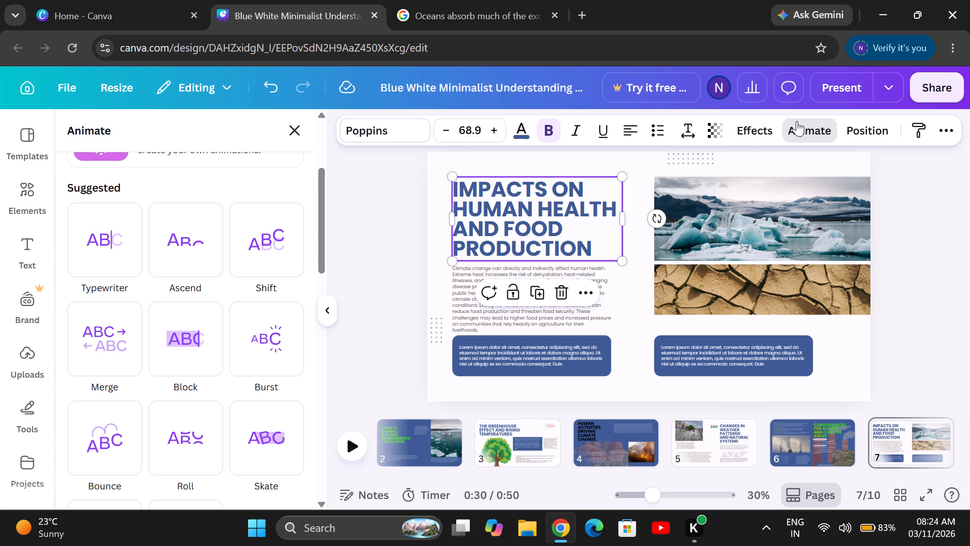
left_click(268, 249)
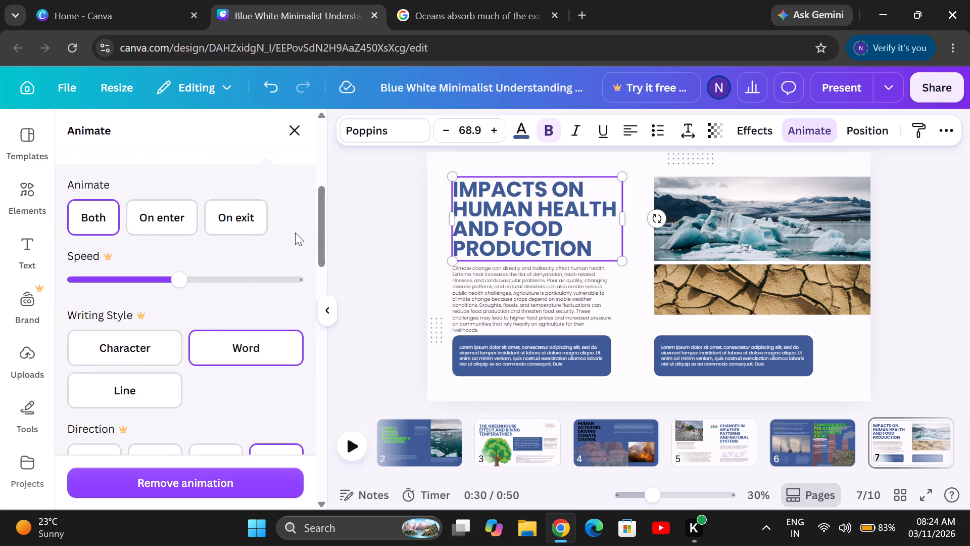
left_click(143, 225)
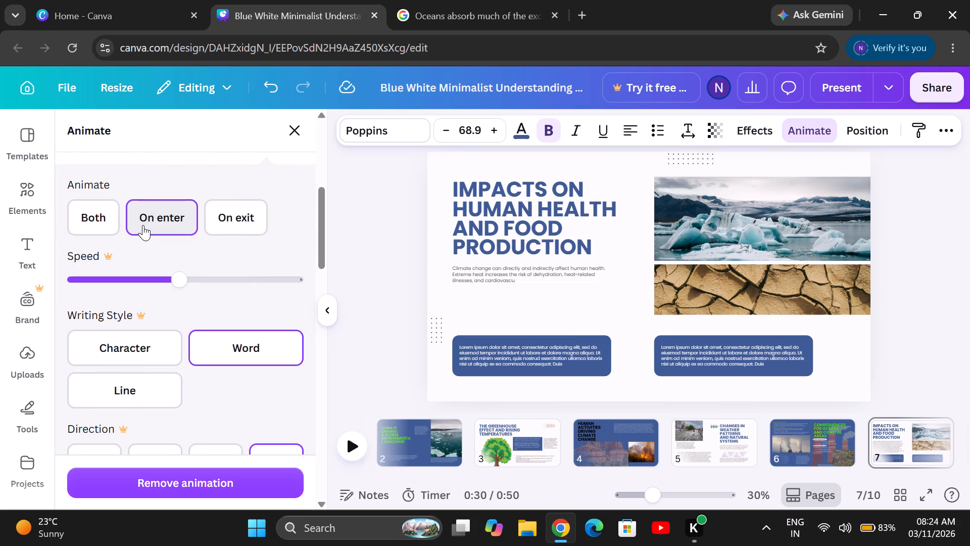
Apply the Skate animation to the text in the blue box under the body paragraph, set to On enter.
double_click(501, 362)
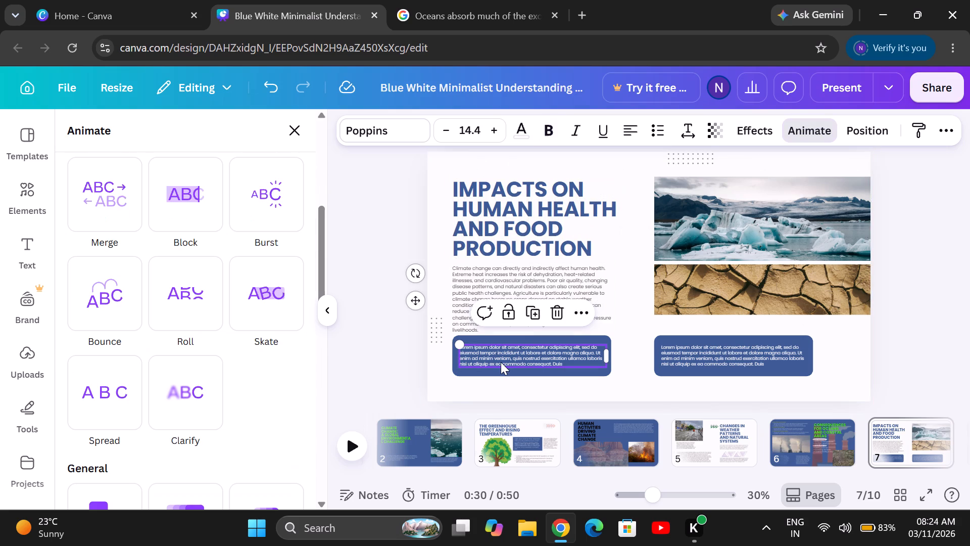
left_click(260, 306)
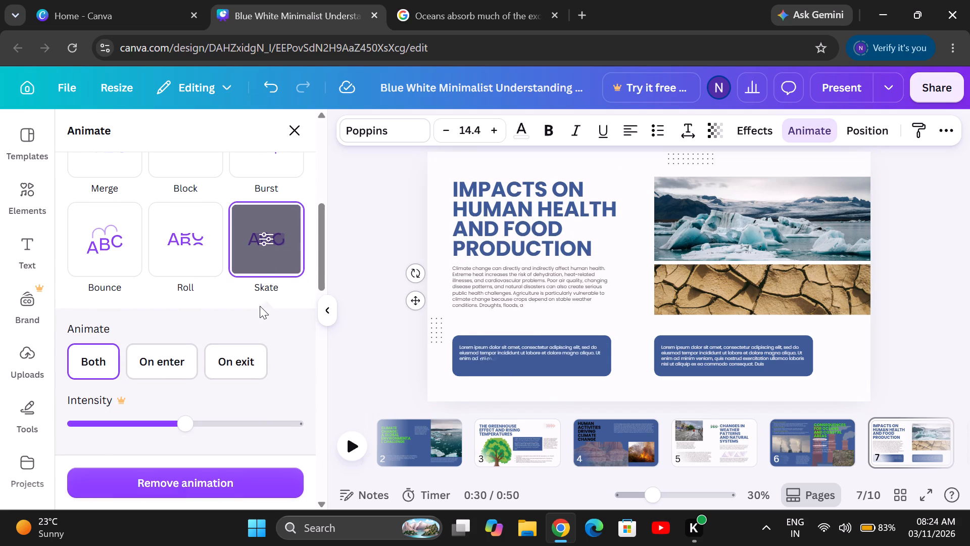
left_click(173, 368)
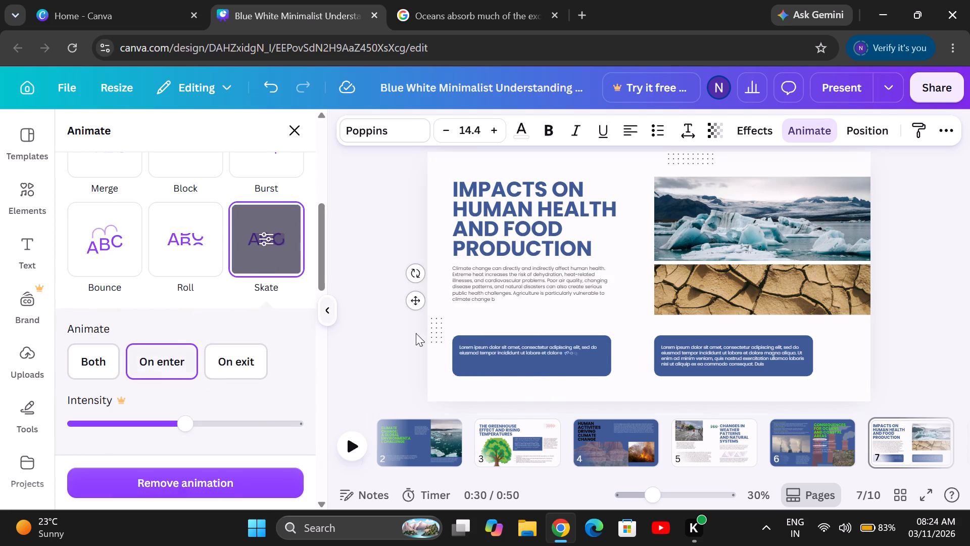
Apply the Clarify animation to the text in the blue box under the photos, set to On exit.
left_click(717, 346)
left_click(186, 371)
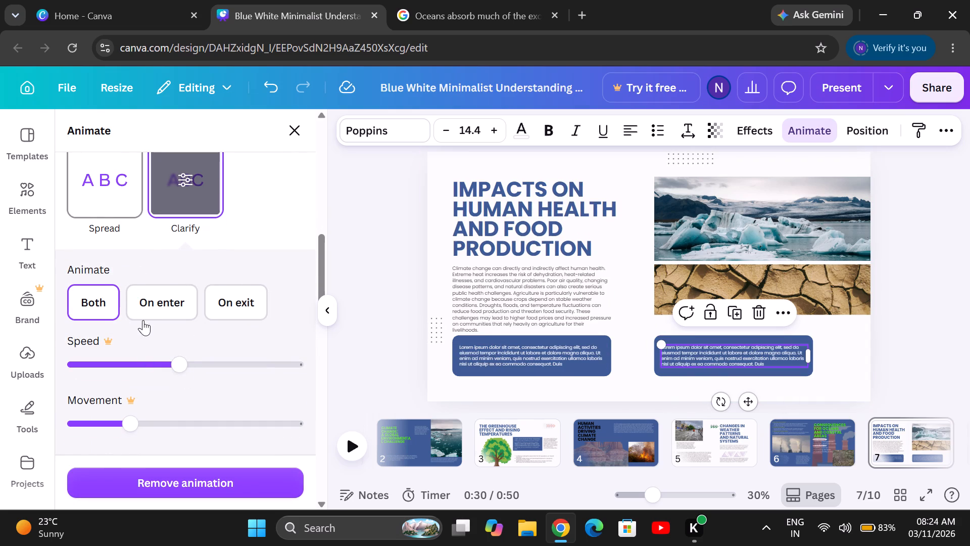
left_click(243, 307)
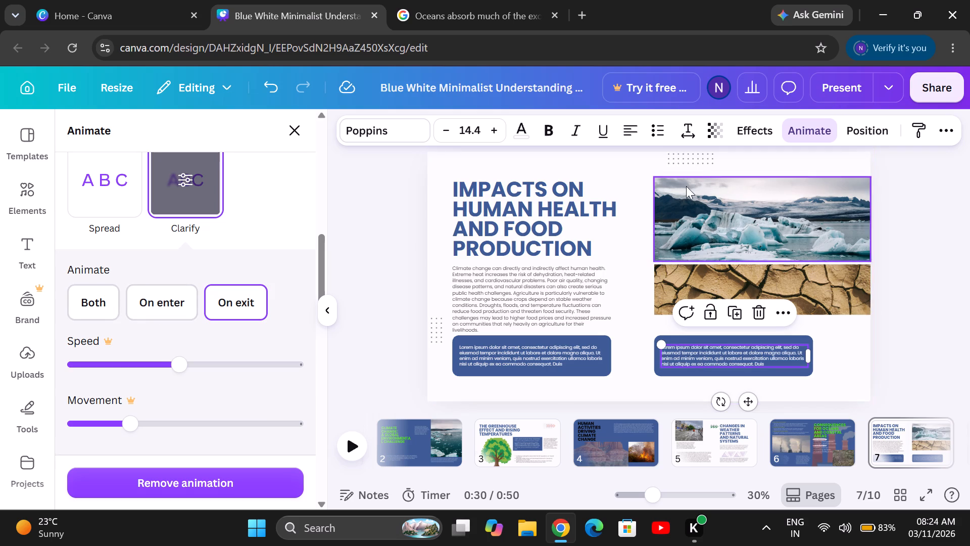
Try the Tumble and Drift animations on the iceberg photo and apply Tectonic.
left_click(708, 215)
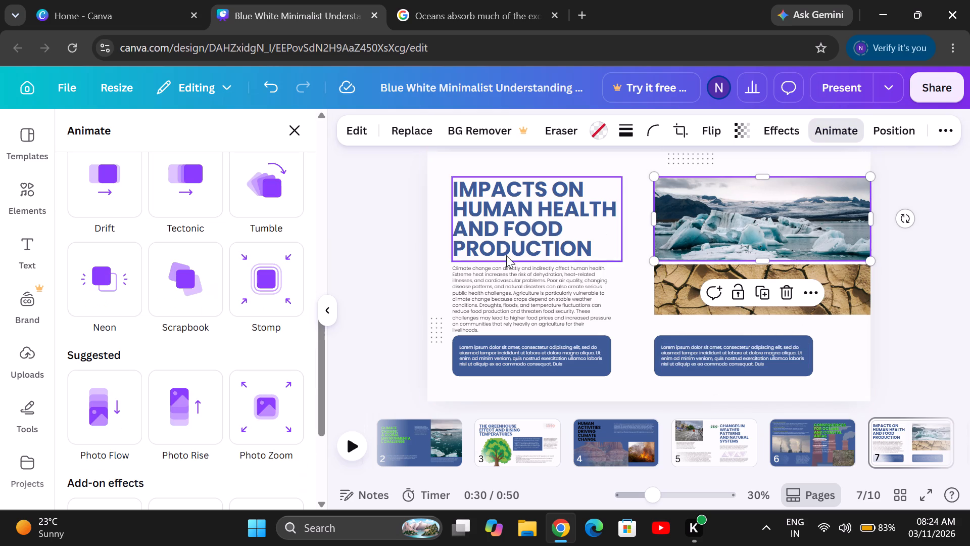
left_click(261, 187)
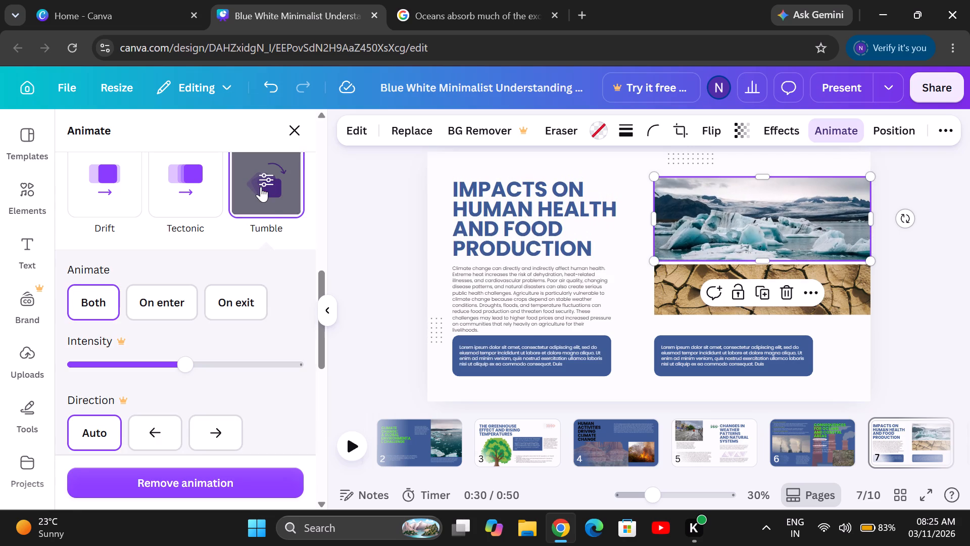
left_click(213, 190)
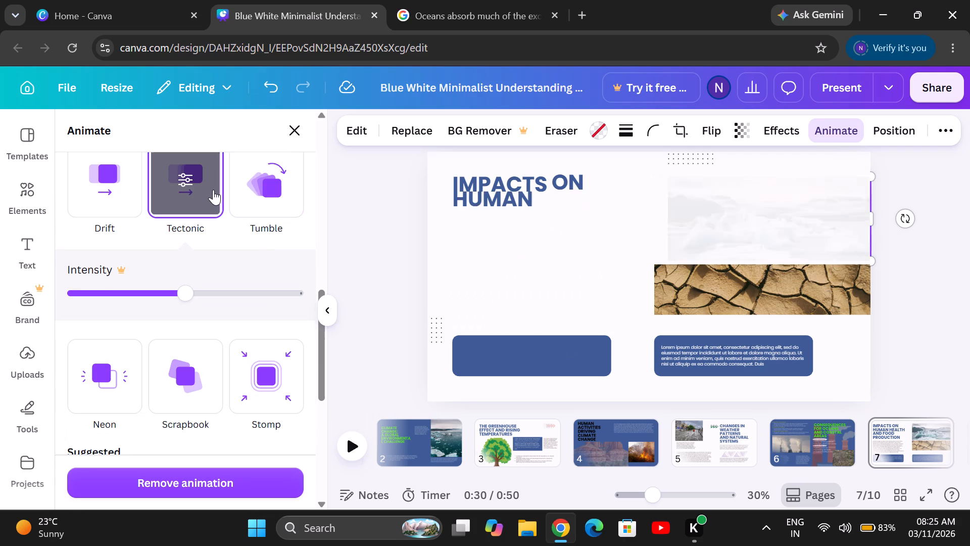
left_click(127, 209)
left_click(167, 203)
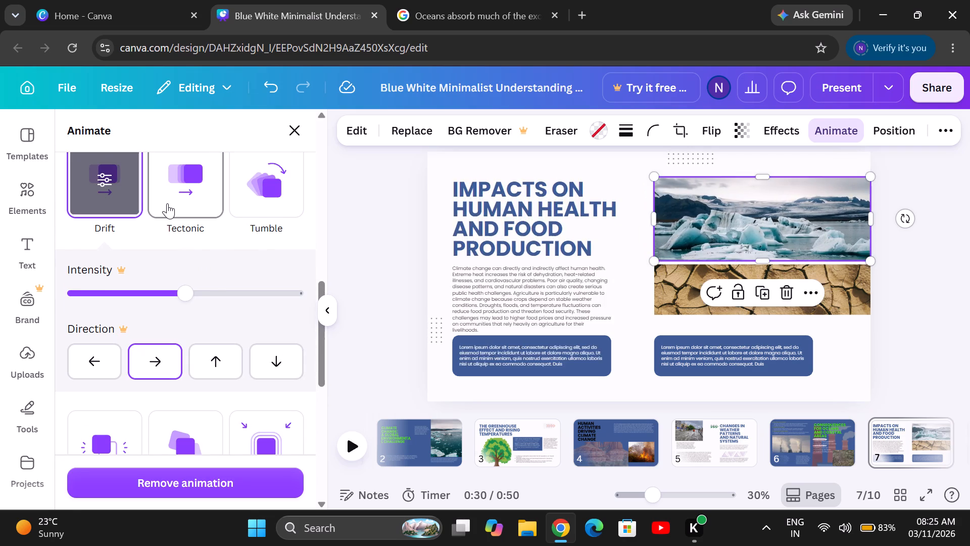
scroll(167, 203, "up", 2)
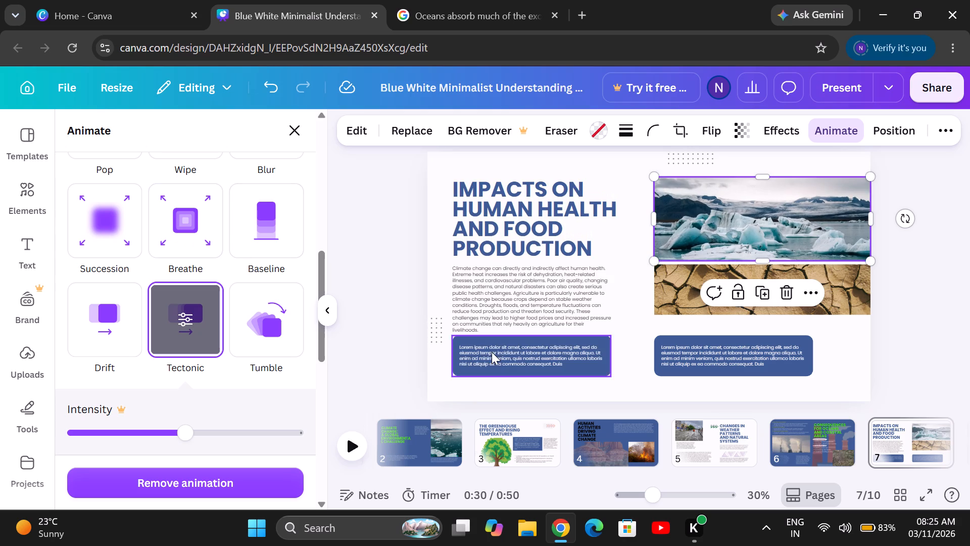
Apply the Tectonic animation to the cracked earth photo.
left_click(689, 275)
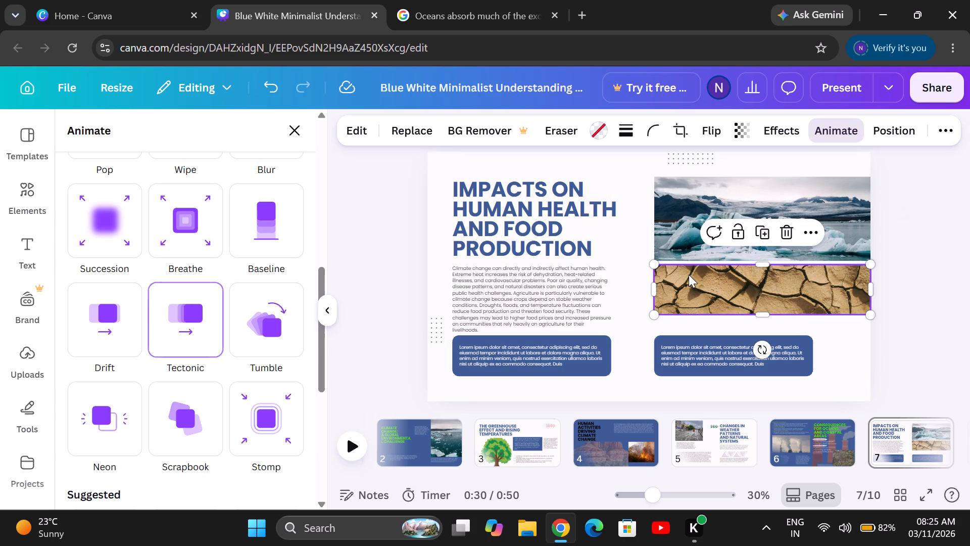
left_click(187, 332)
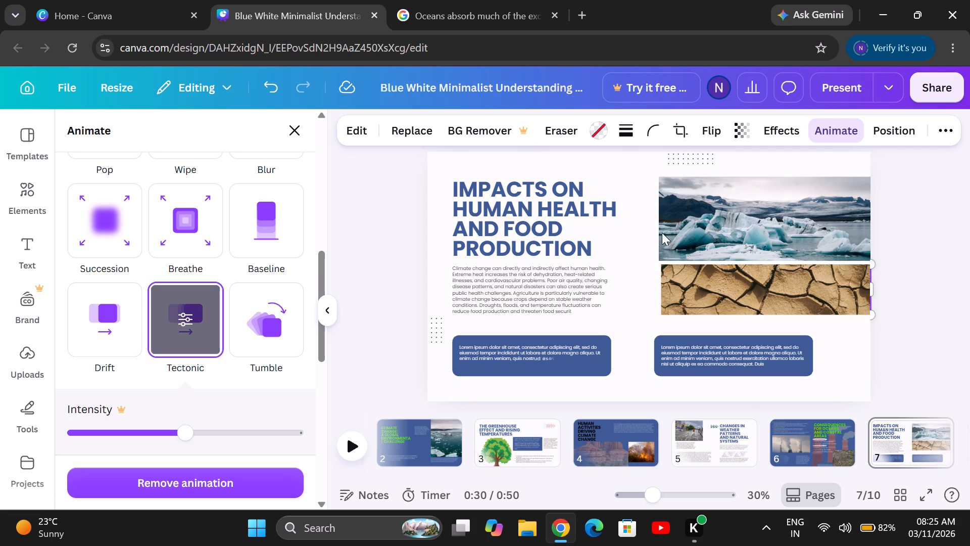
On page 6, try the Block animation on the "Consequences for Oceans and Coastal Areas" title and apply Burst.
left_click(690, 454)
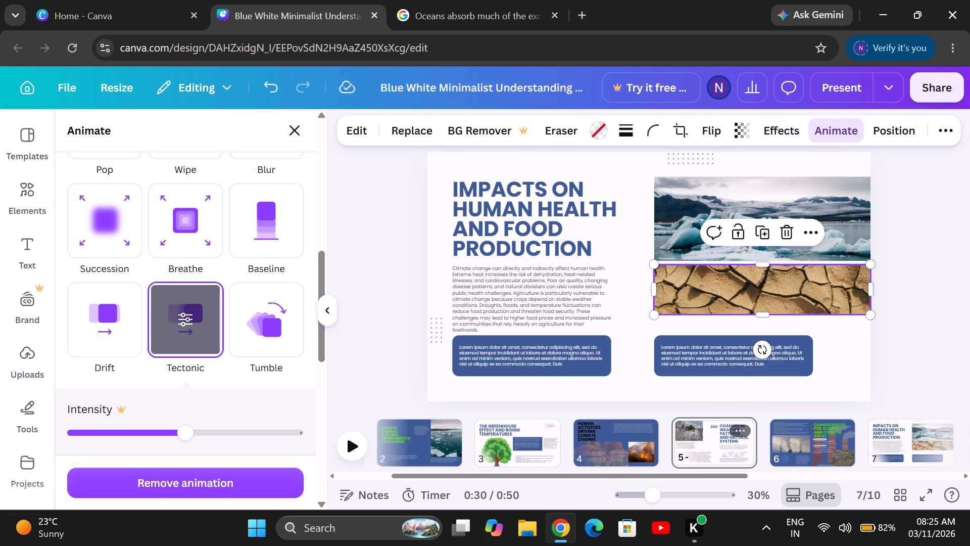
left_click(795, 439)
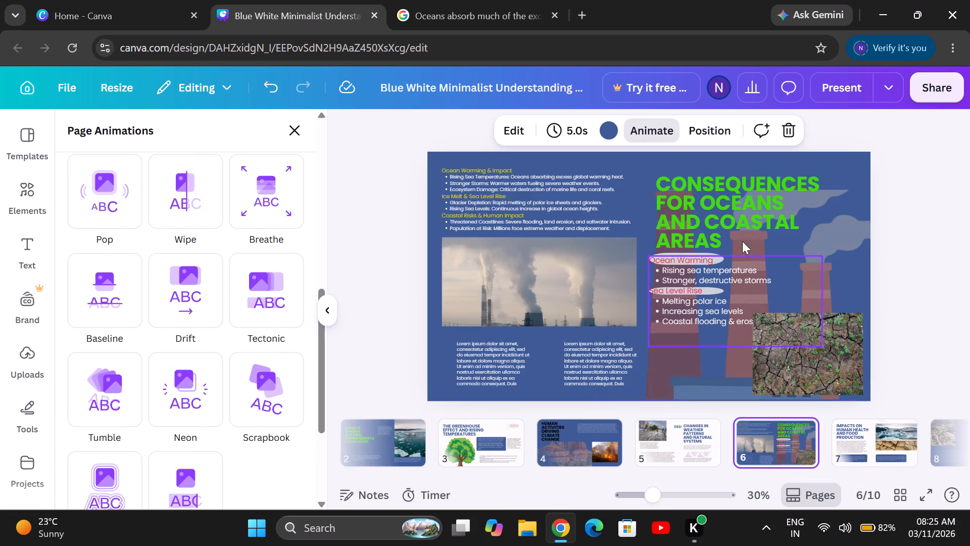
left_click(750, 229)
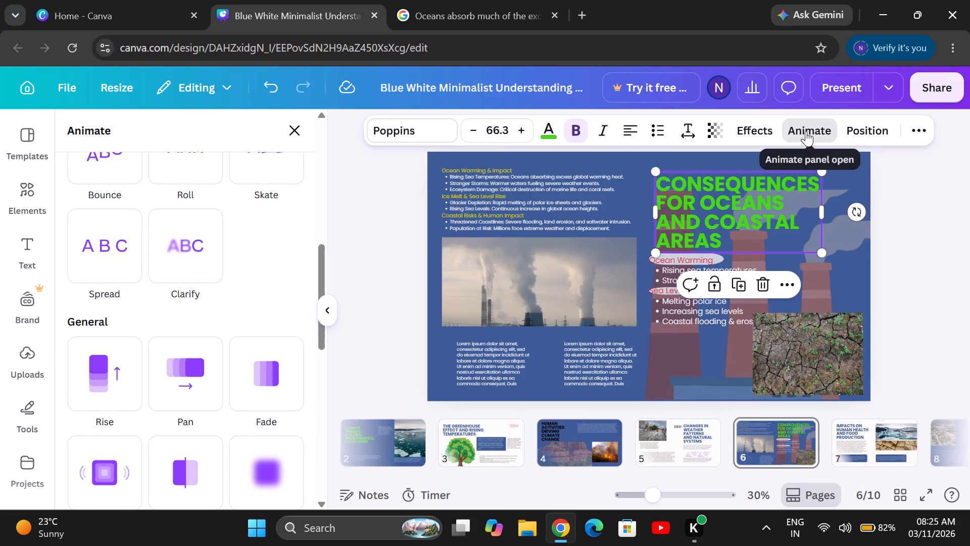
scroll(57, 393, "up", 2)
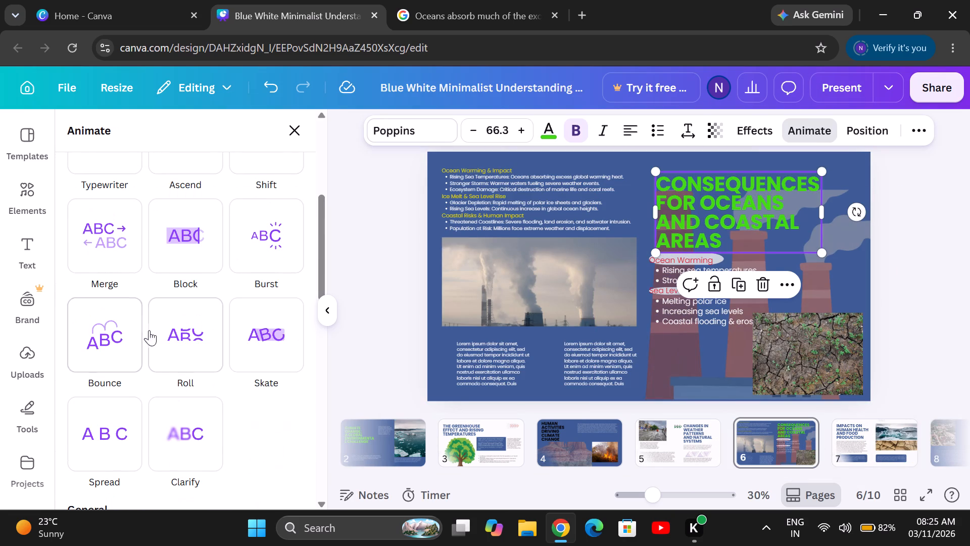
scroll(187, 259, "up", 1)
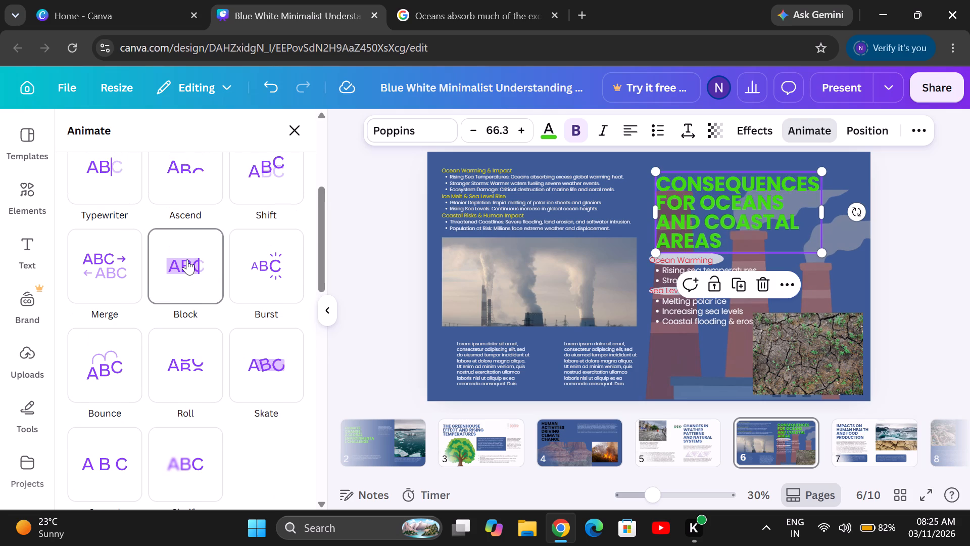
left_click(187, 259)
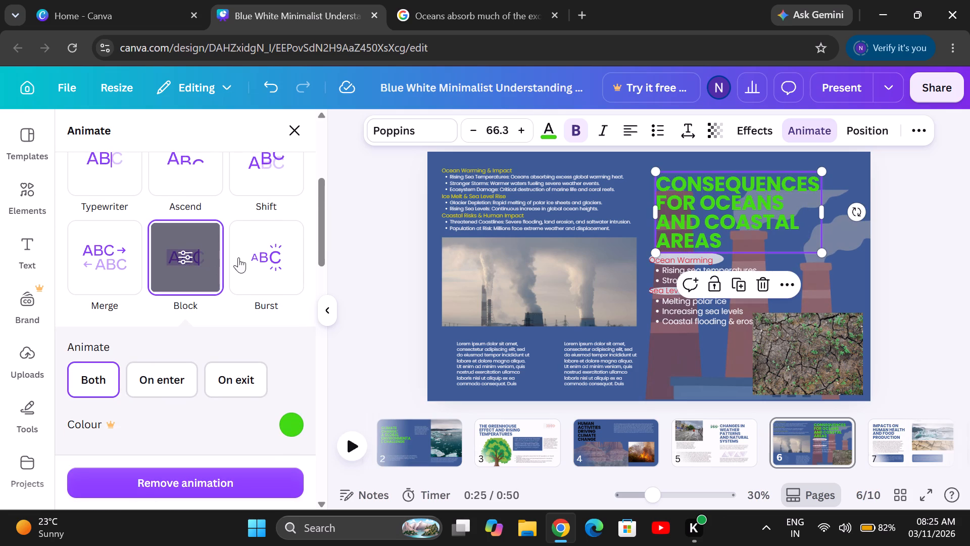
left_click(253, 256)
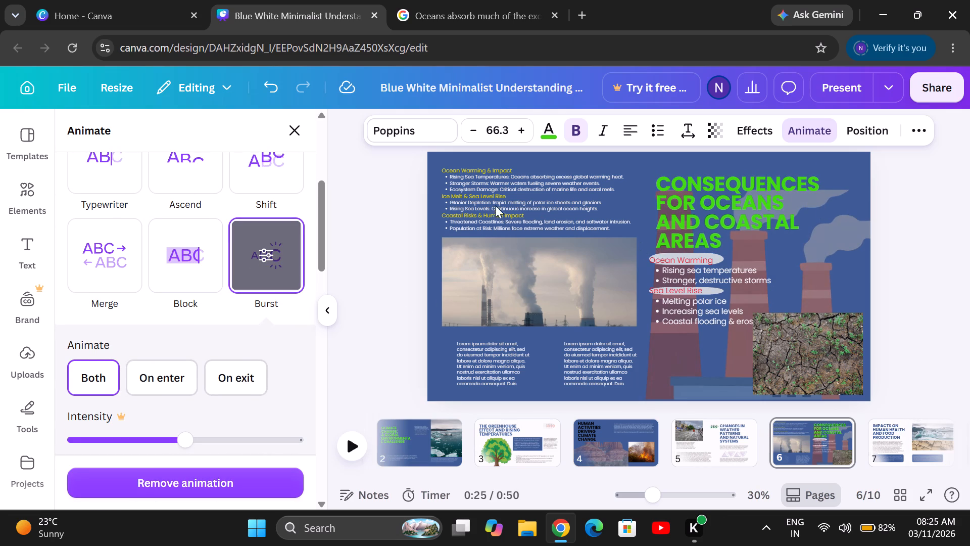
Apply the Roll animation to the "Ocean Warming & Impact" text block above the power plant photo, set to On enter.
left_click(550, 179)
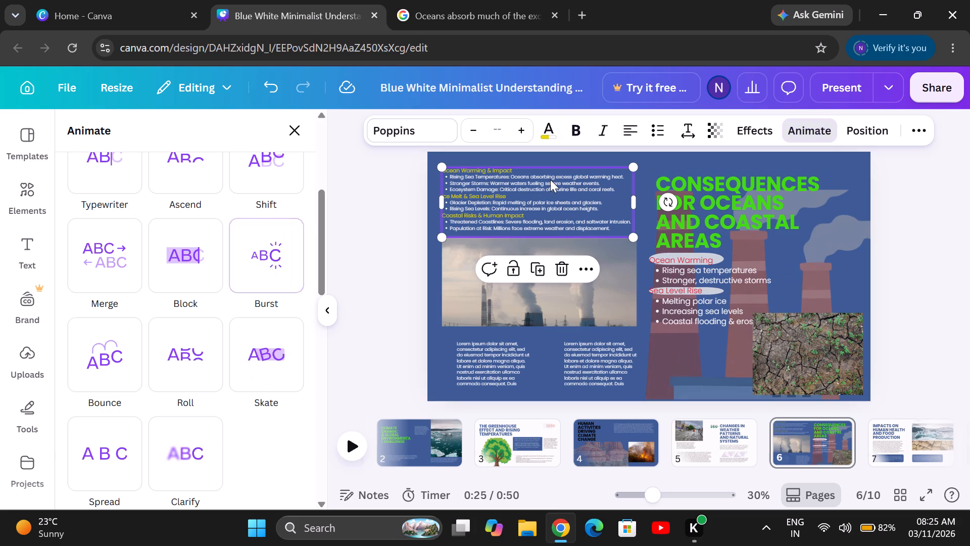
scroll(174, 186, "up", 1)
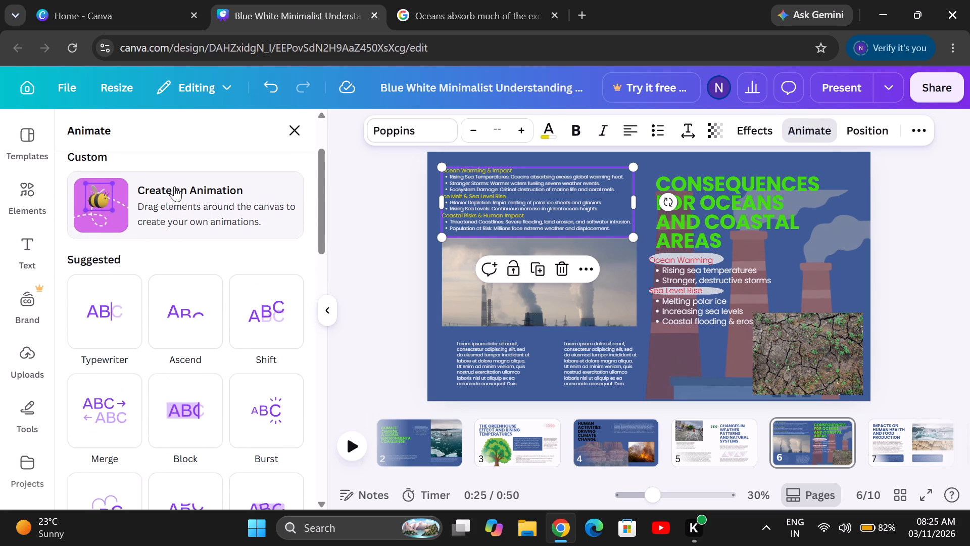
scroll(174, 186, "up", 1)
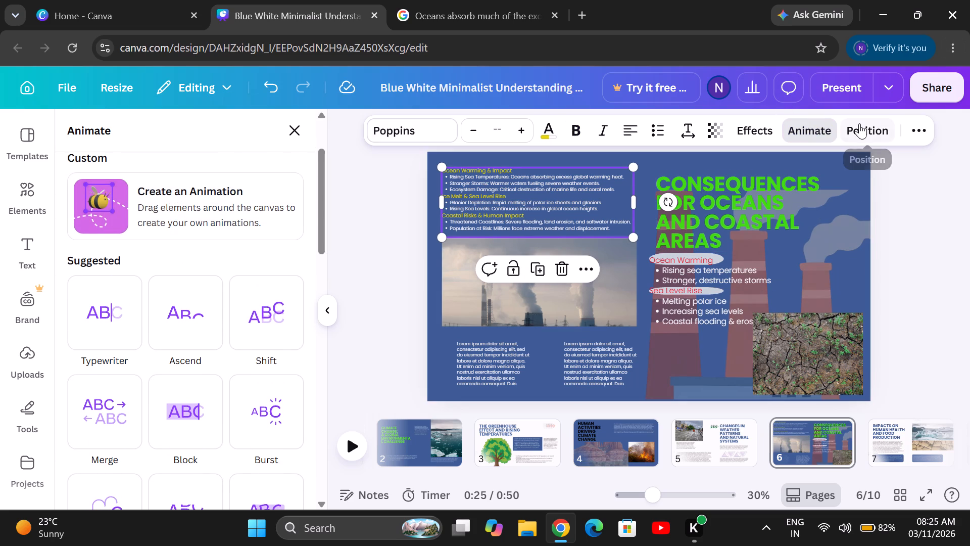
left_click(859, 123)
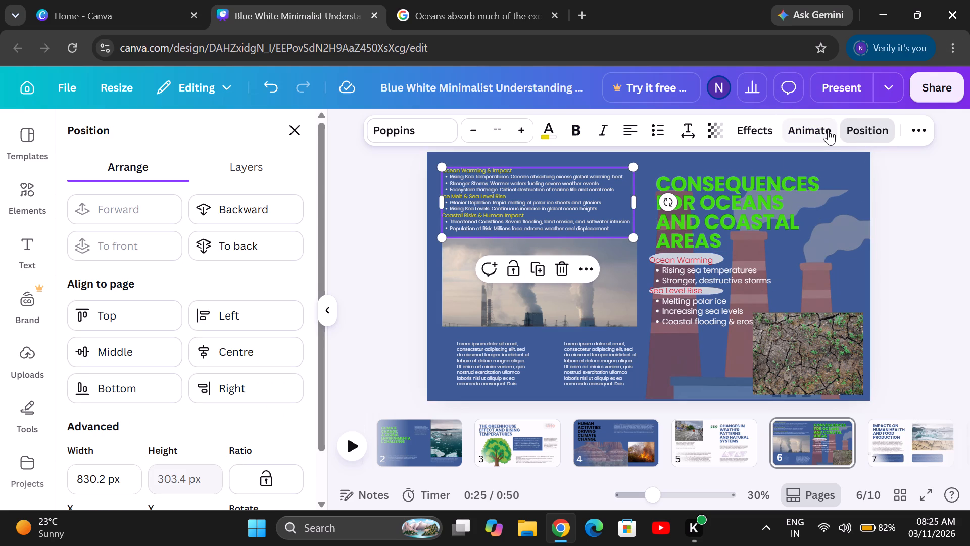
left_click(815, 132)
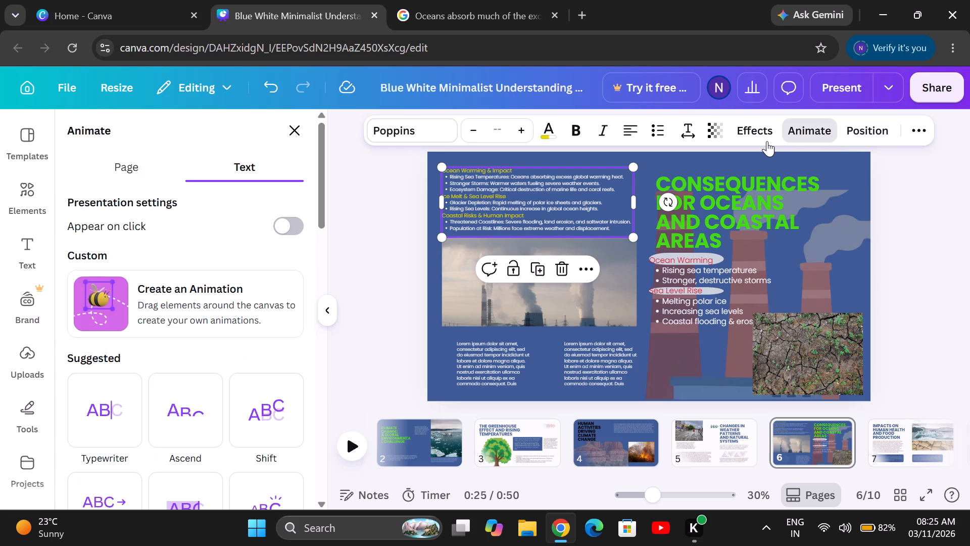
scroll(255, 351, "down", 1)
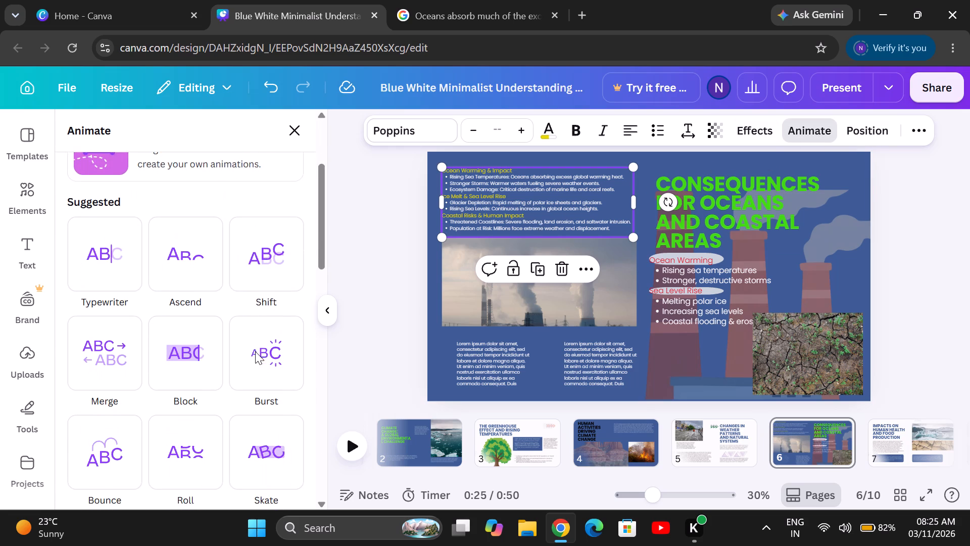
scroll(255, 351, "down", 2)
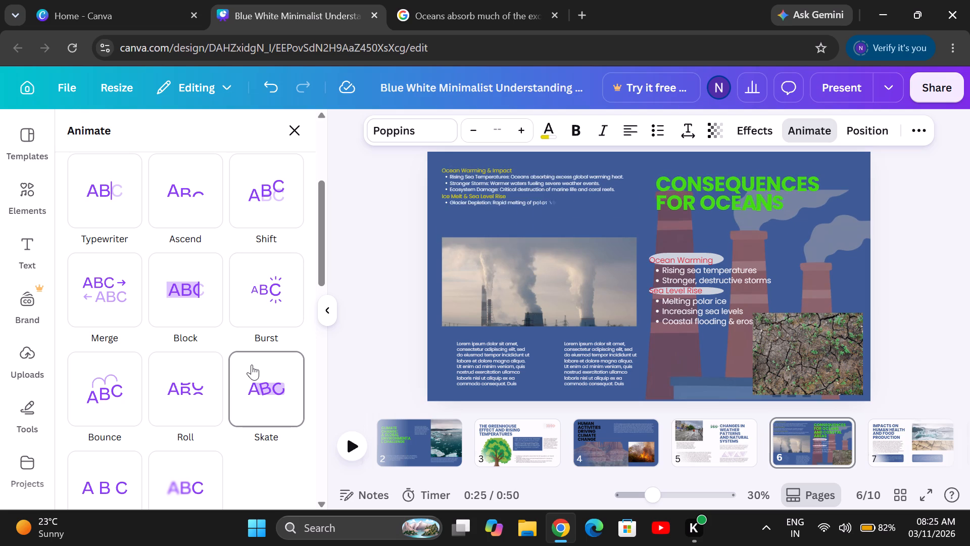
left_click(211, 383)
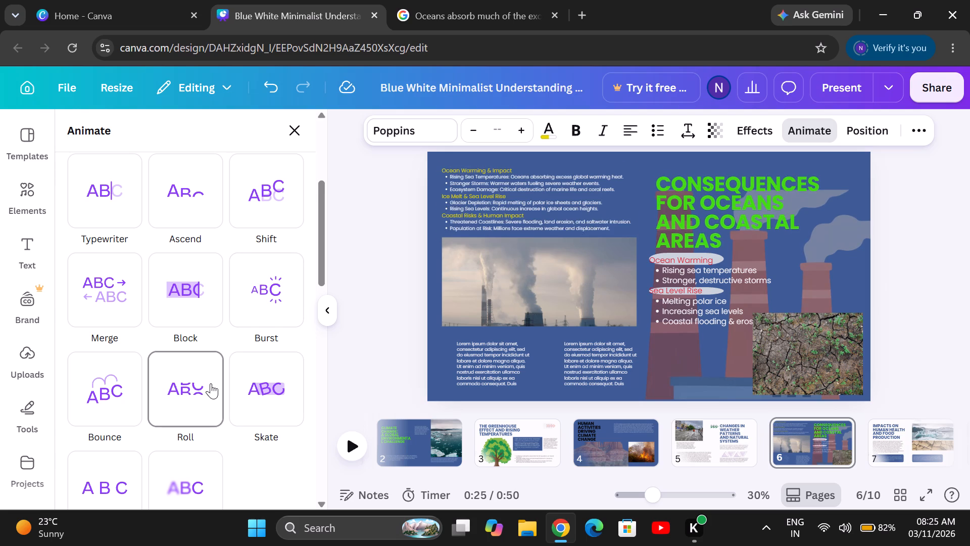
left_click(175, 379)
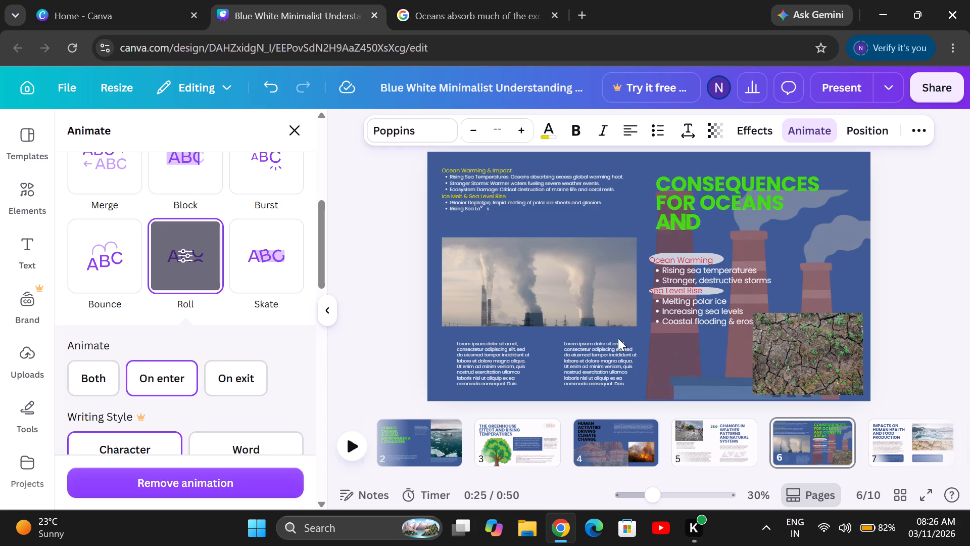
Apply the Shift animation to the "Ocean Warming" and "Sea Level Rise" bullet list below the title.
left_click(676, 274)
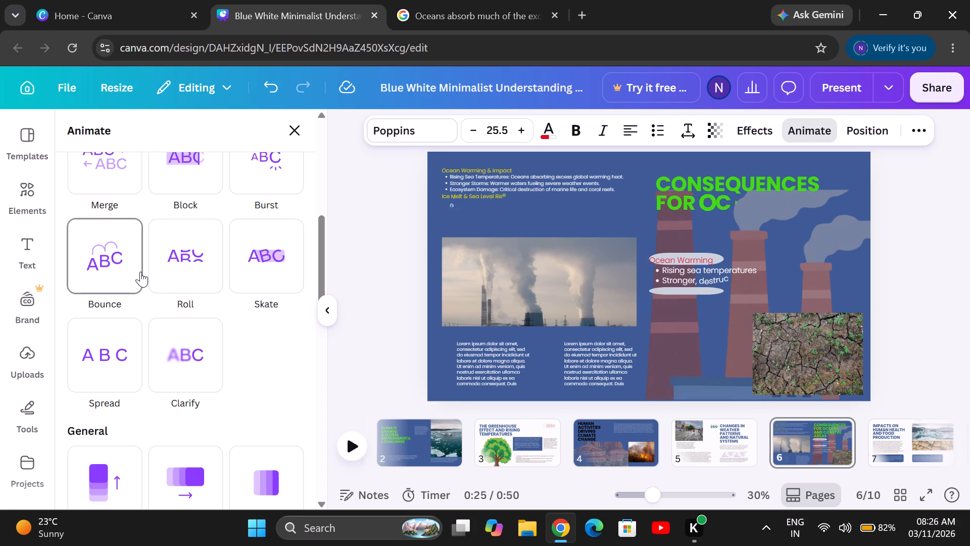
scroll(139, 347, "up", 1)
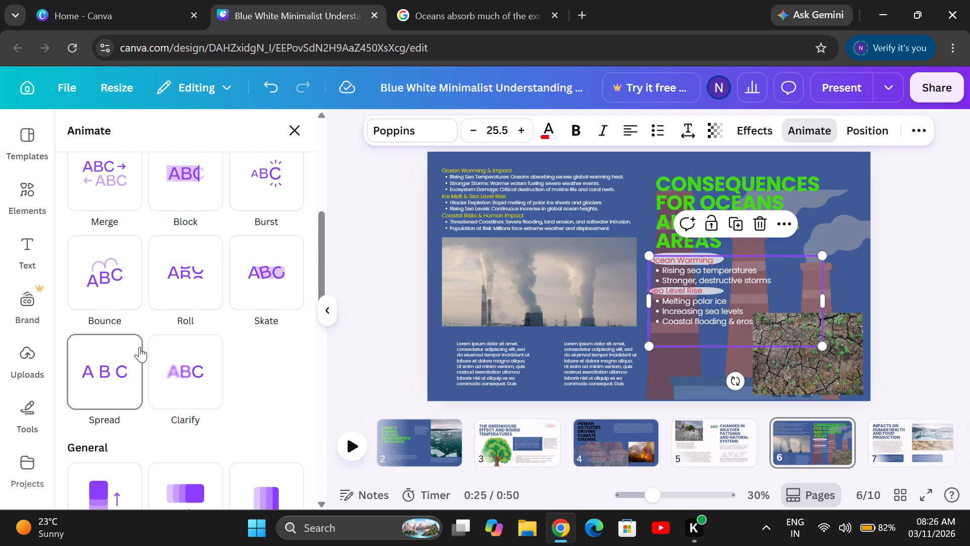
scroll(139, 347, "up", 1)
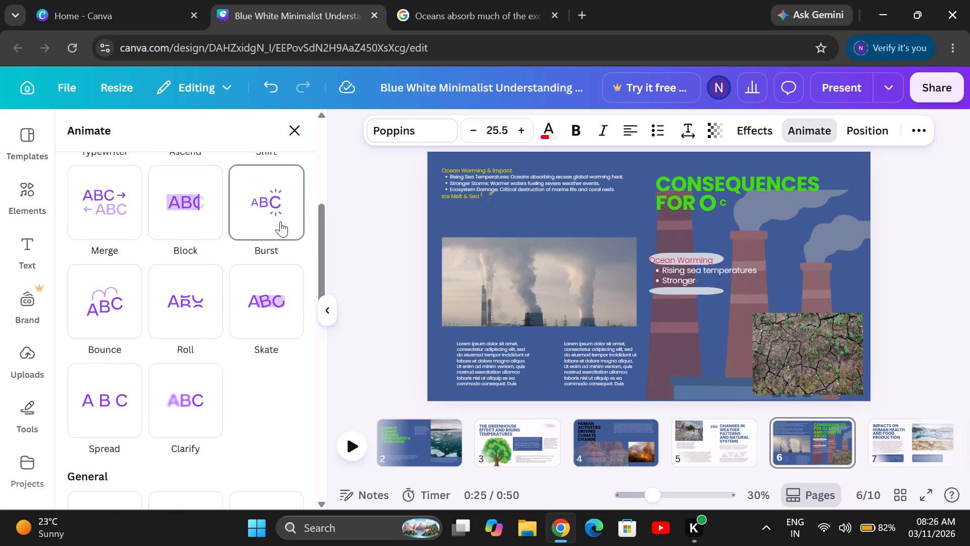
scroll(280, 221, "up", 1)
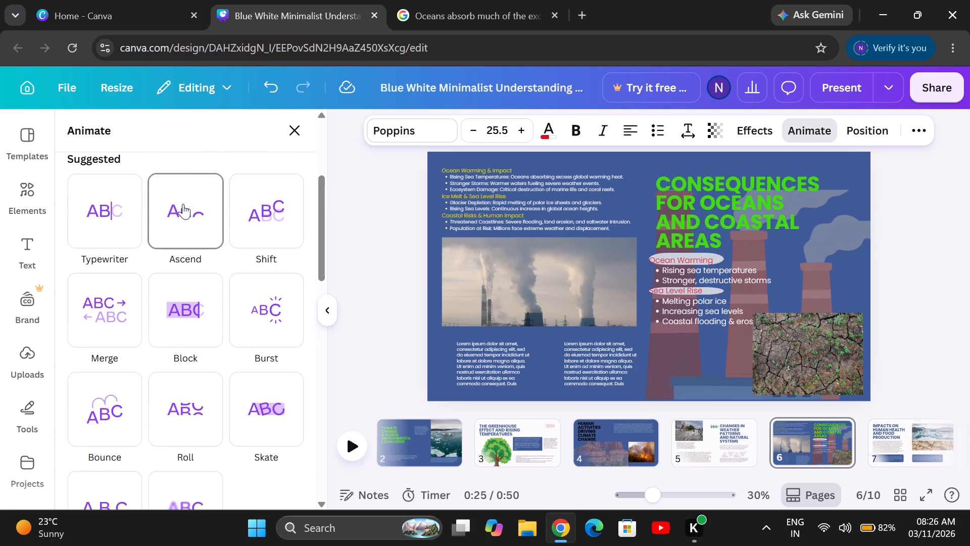
left_click(275, 213)
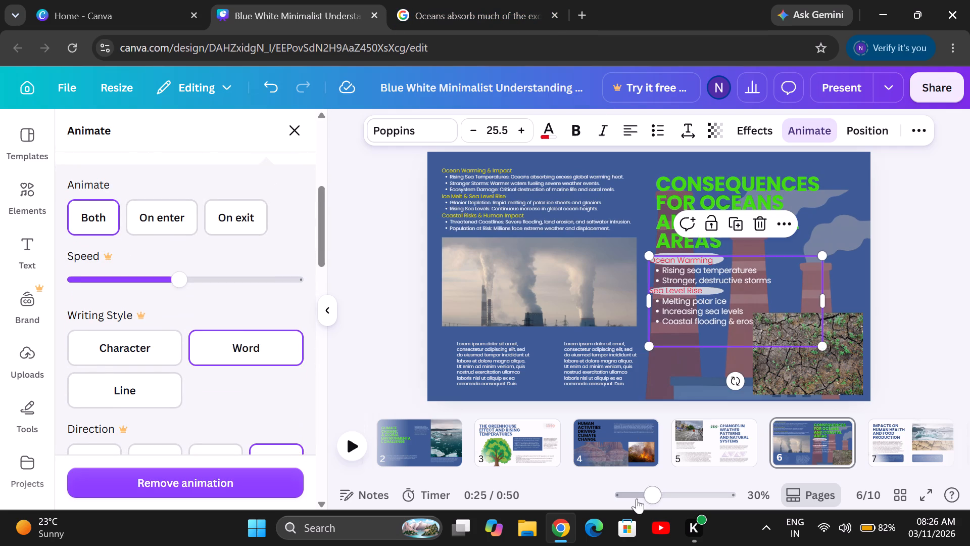
Present the deck in full screen, go back to the first slide, review the slides through to the last one, and exit.
left_click(924, 496)
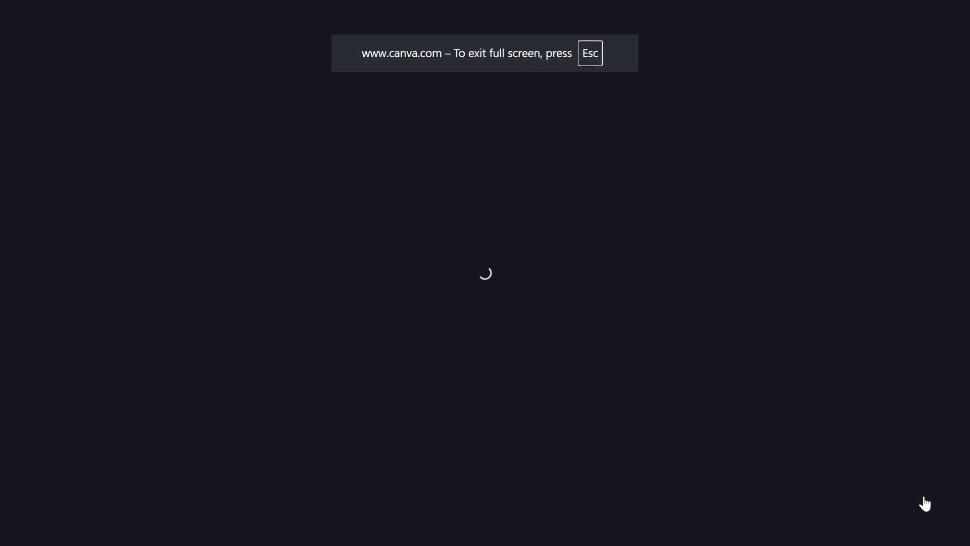
key("Left")
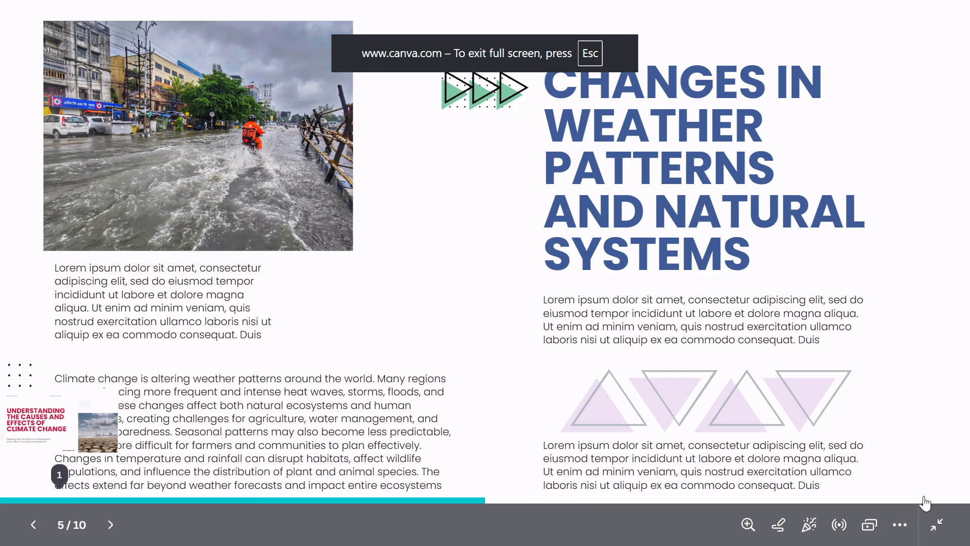
key("Left")
key("Left")
key("Left")
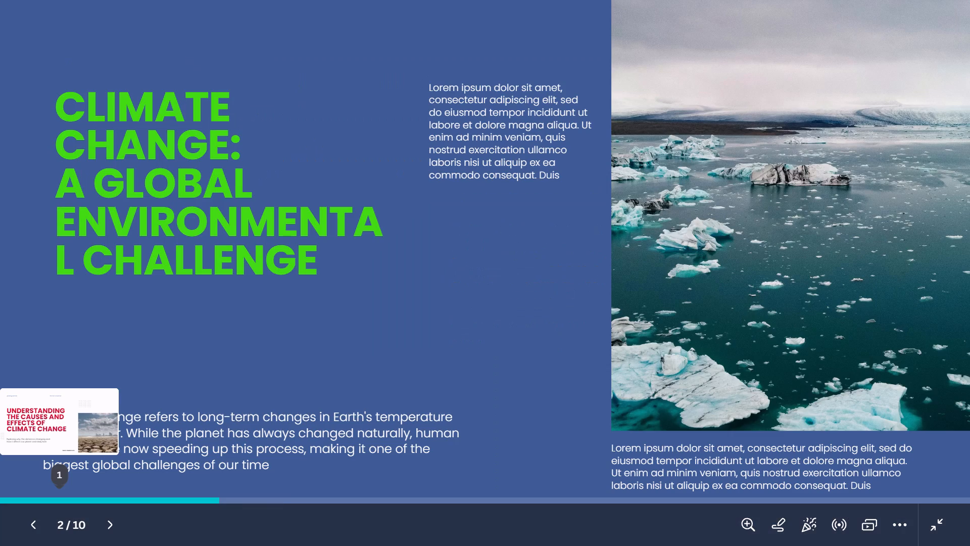
key("Left")
key("Left")
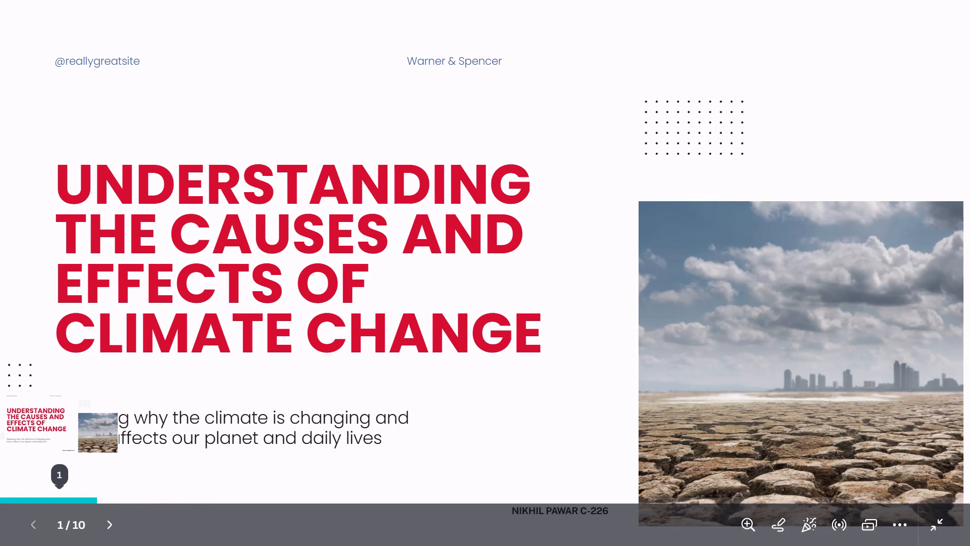
key("Left")
key("Left")
key("Left")
key("space")
key("space")
key("Left")
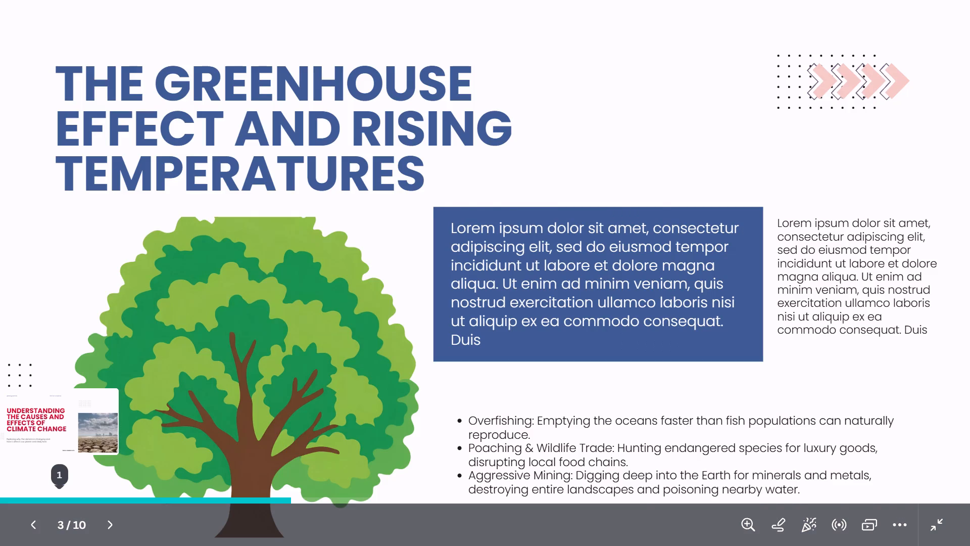
key("Left")
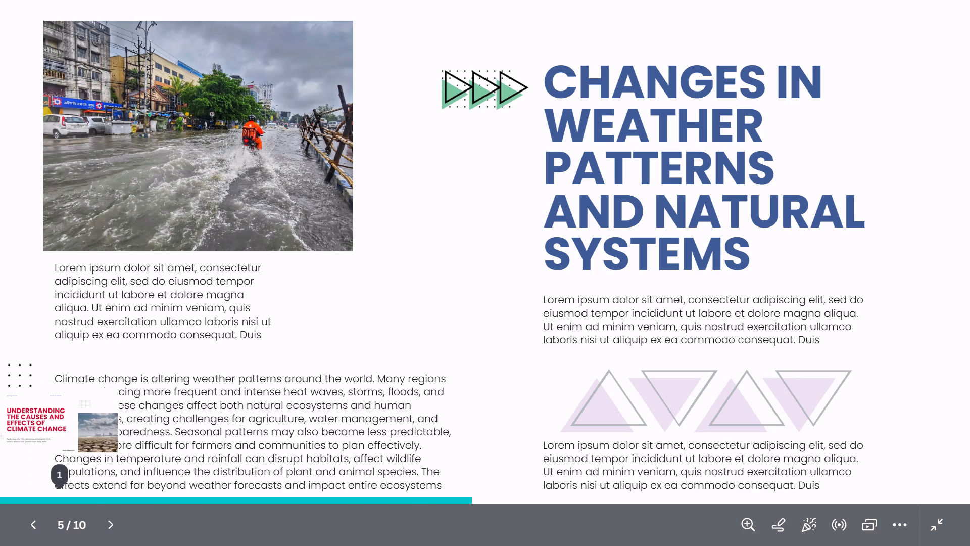
key("space")
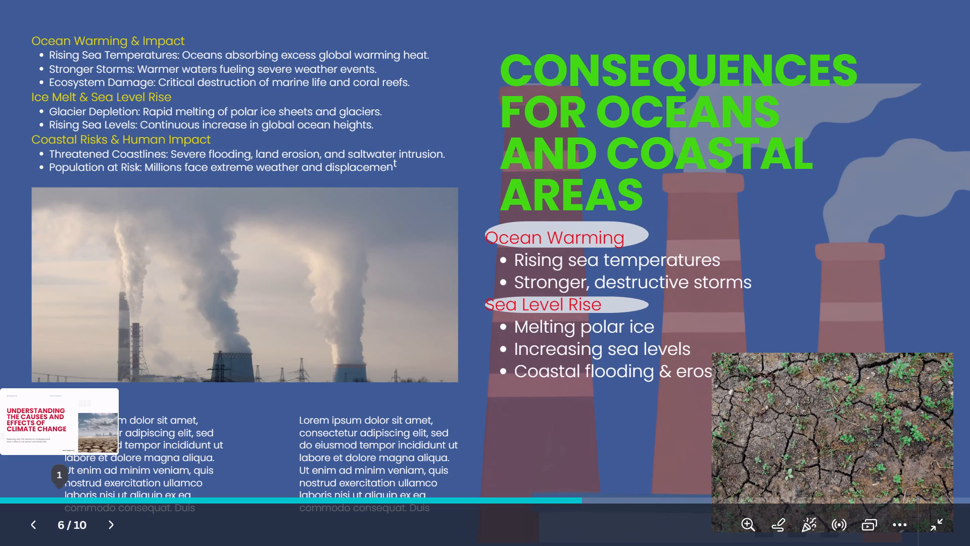
key("space")
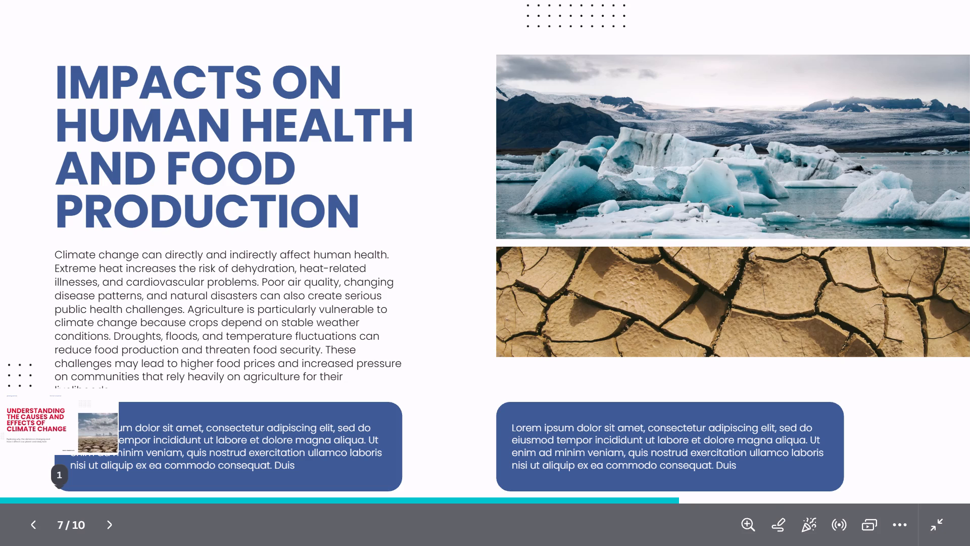
key("space")
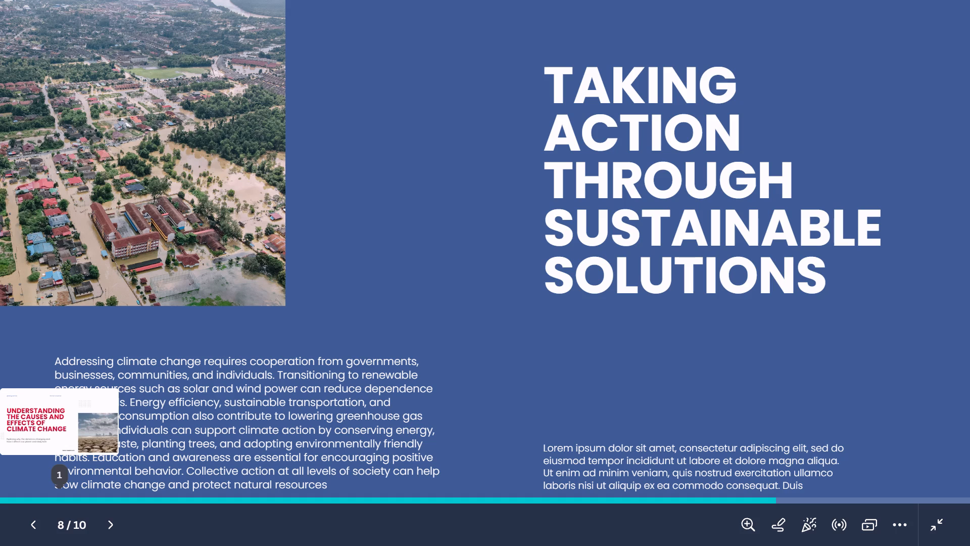
key("space")
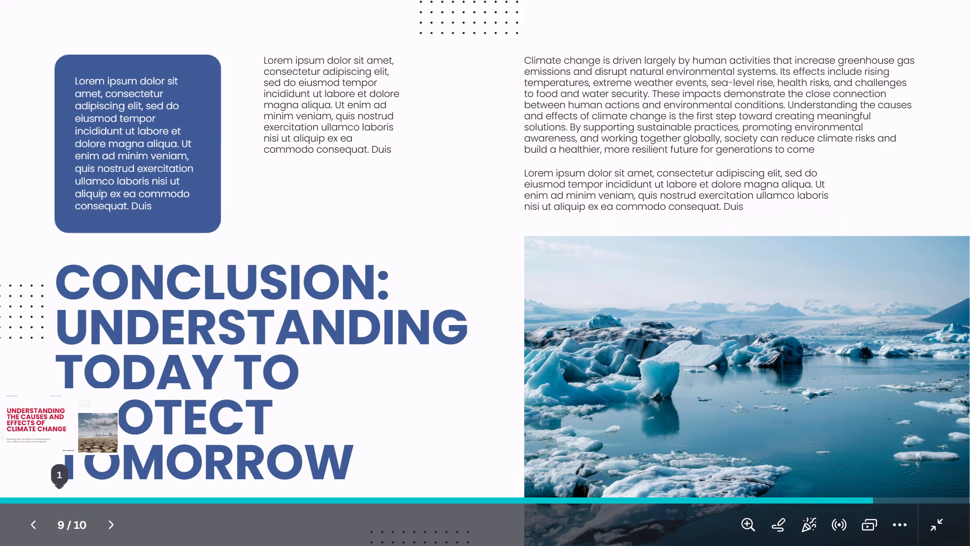
key("space")
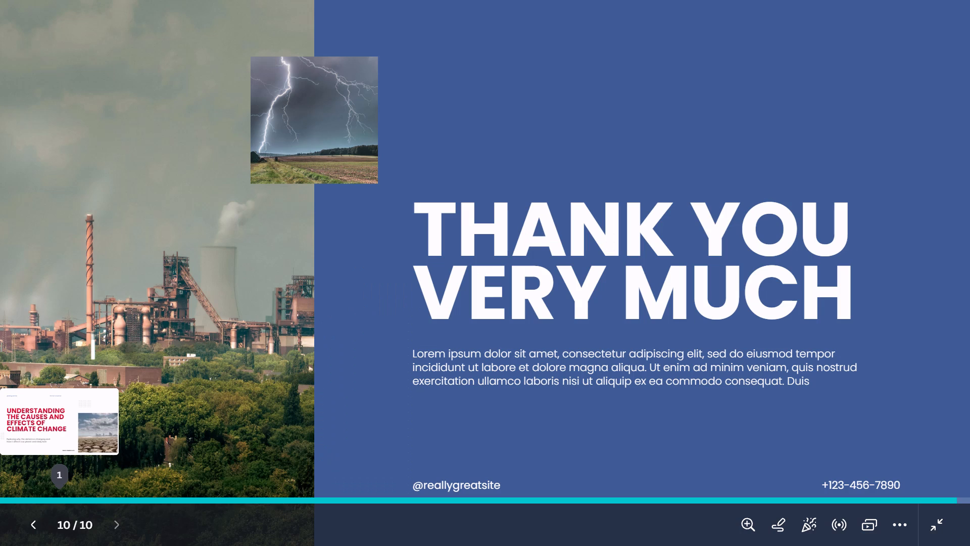
key("space")
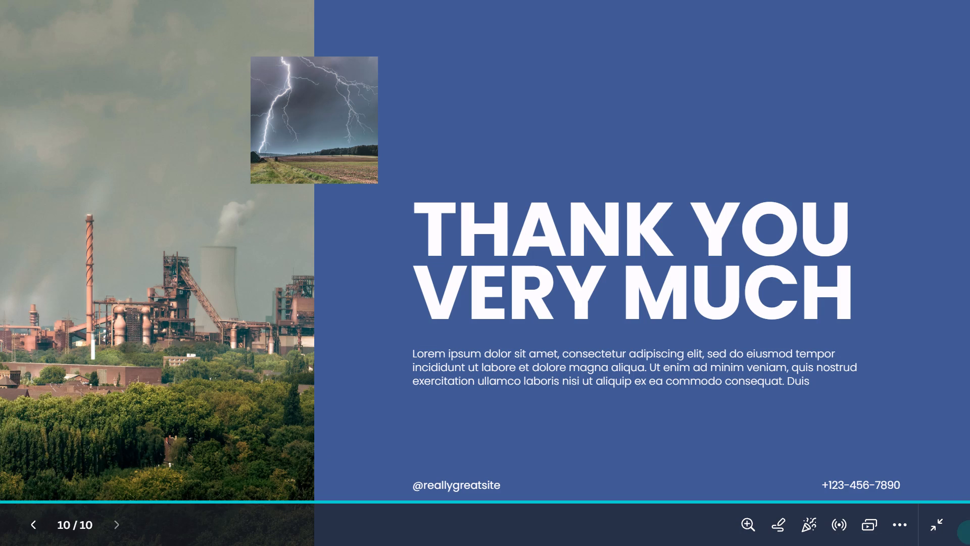
left_click(935, 528)
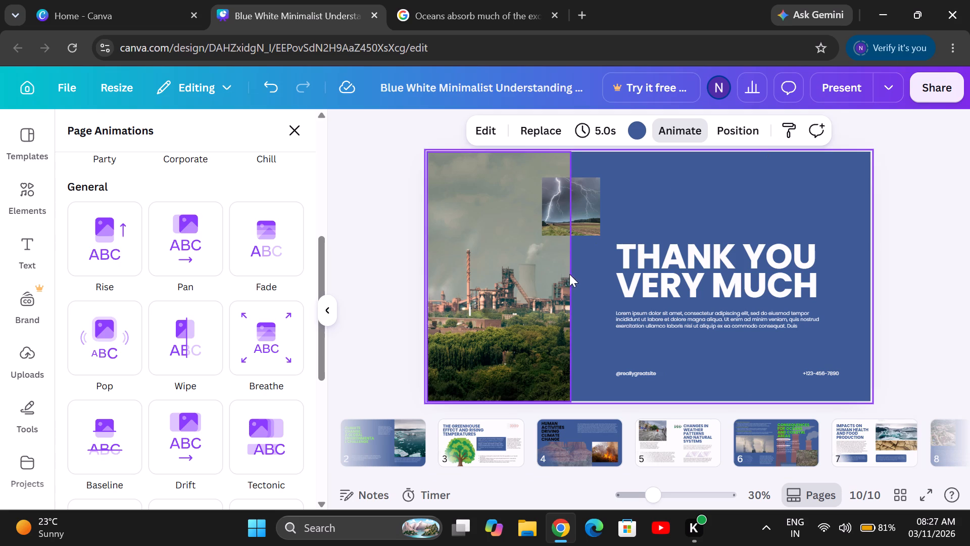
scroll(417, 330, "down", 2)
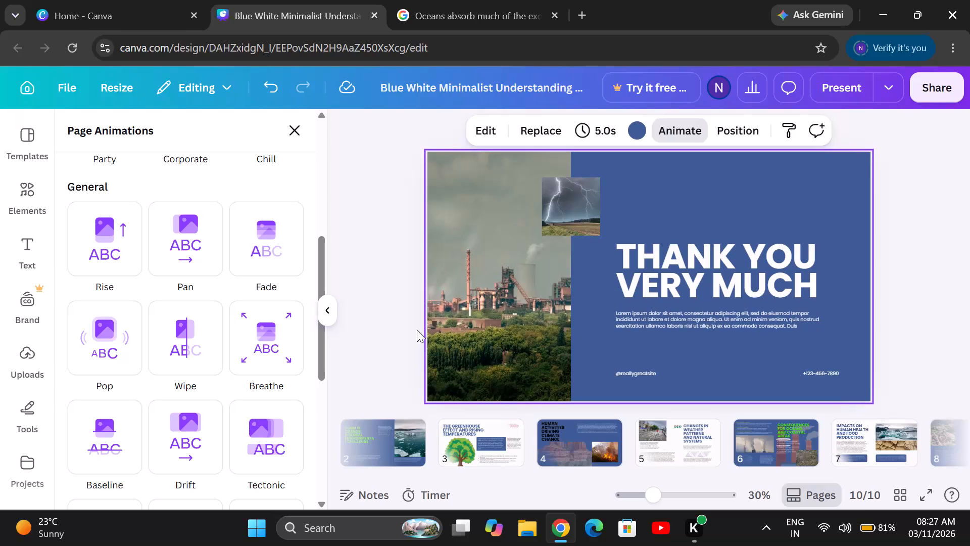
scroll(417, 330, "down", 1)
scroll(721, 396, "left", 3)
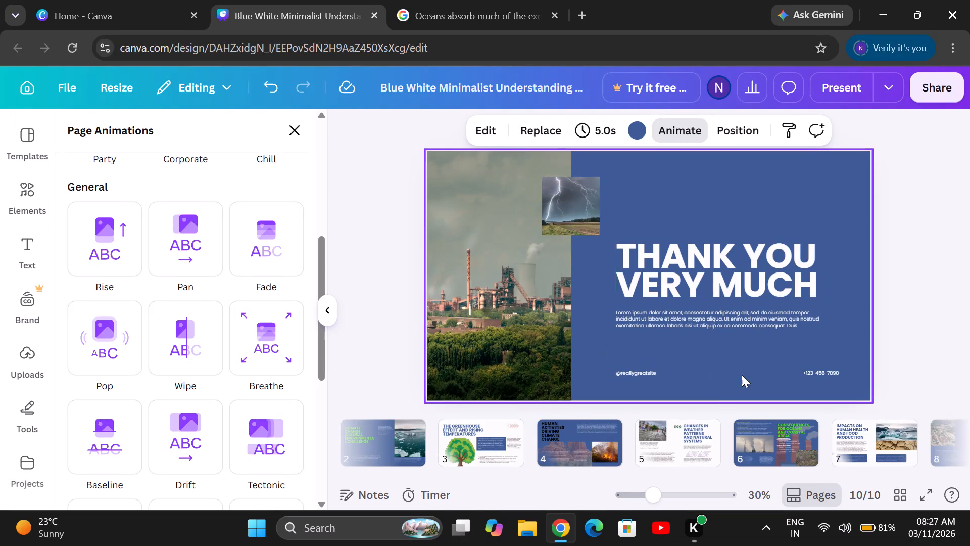